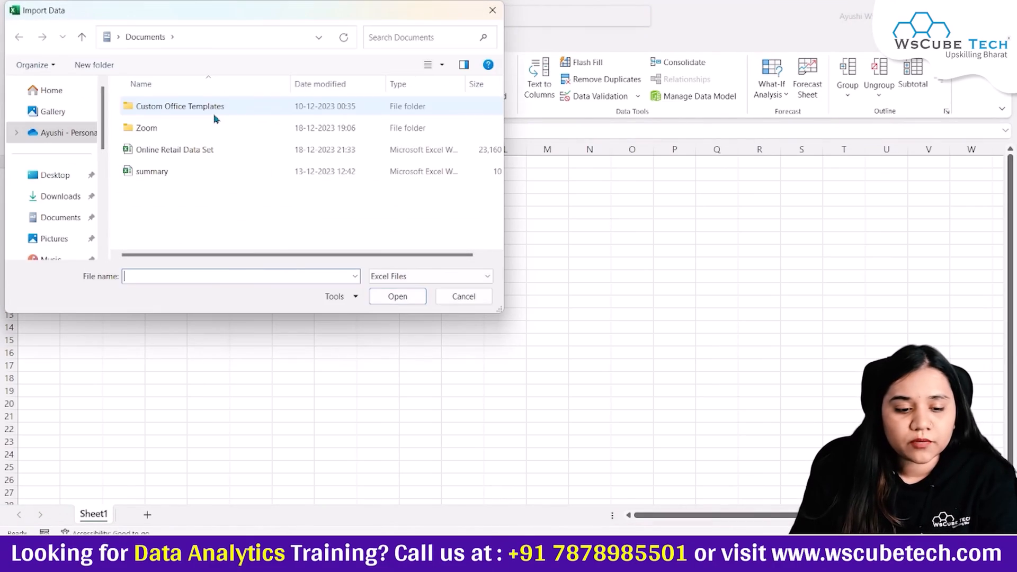
Pause the tutorial video, switch to the blank Book1 workbook in Excel and start a data import from a workbook file.
click(638, 273)
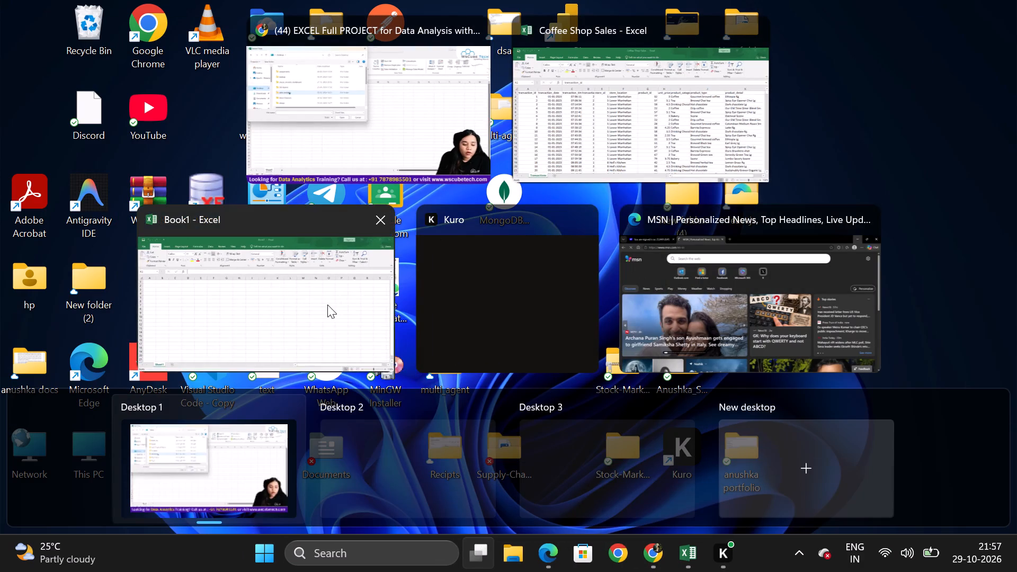
click(327, 305)
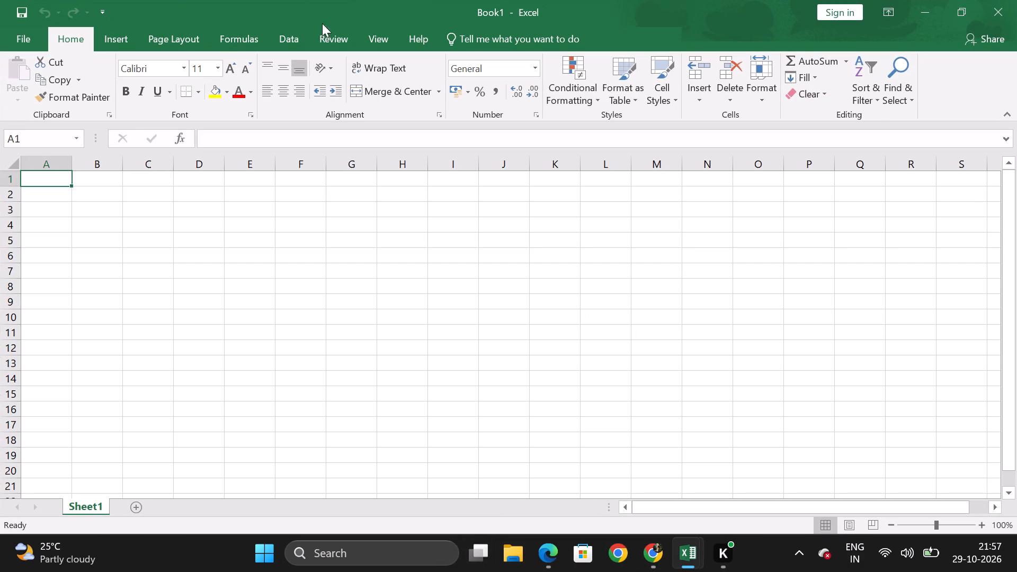
click(285, 39)
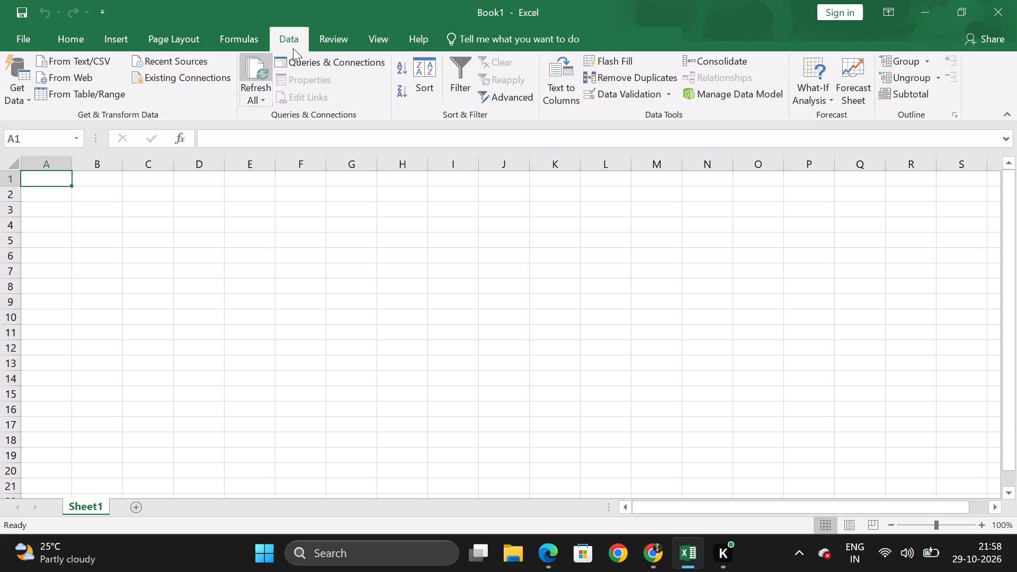
click(23, 103)
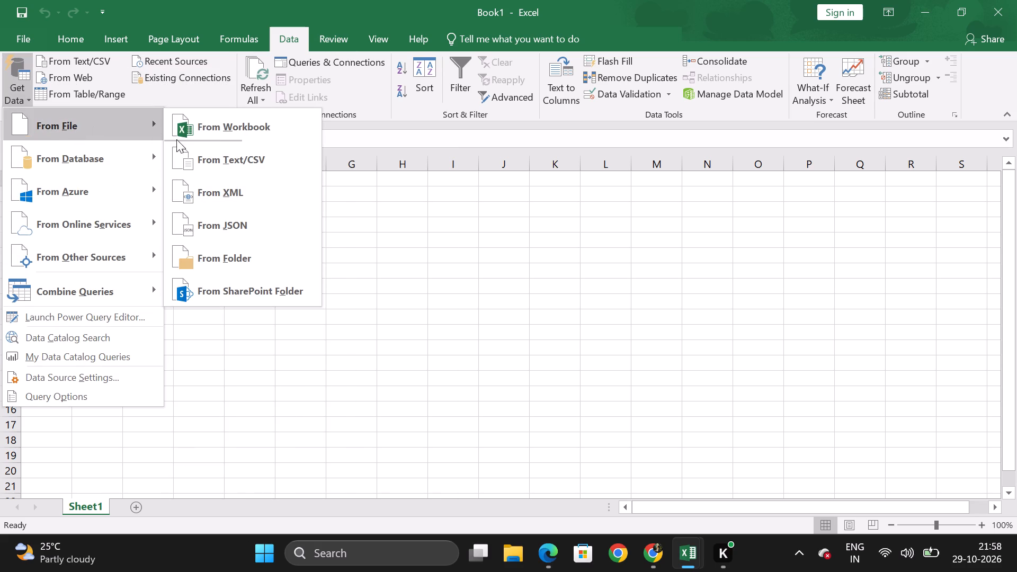
click(217, 131)
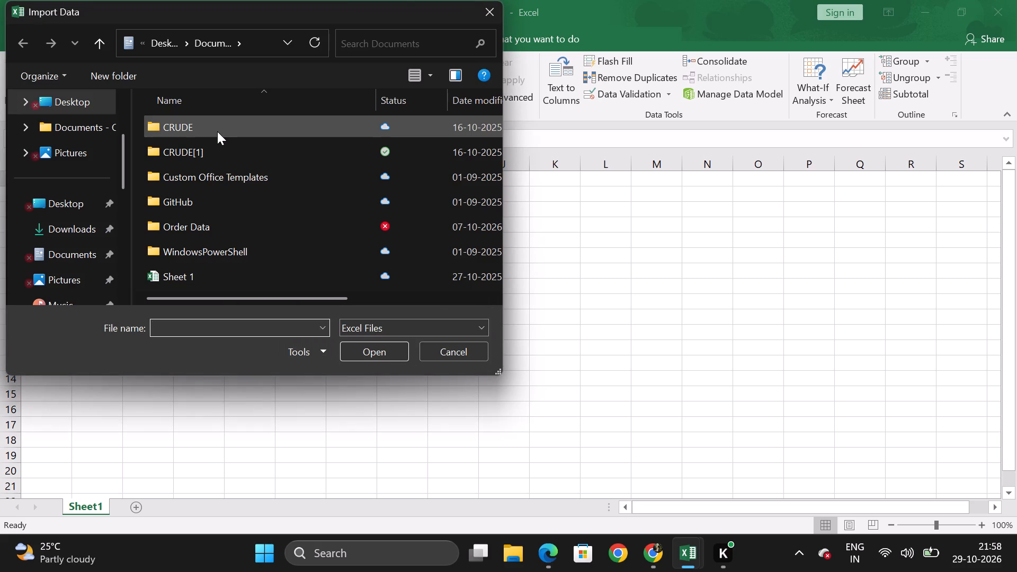
Open the Coffee+Shop+Sales folder inside Downloads as the location of the file to import.
scroll(224, 219, down, 1)
scroll(224, 219, right, 2)
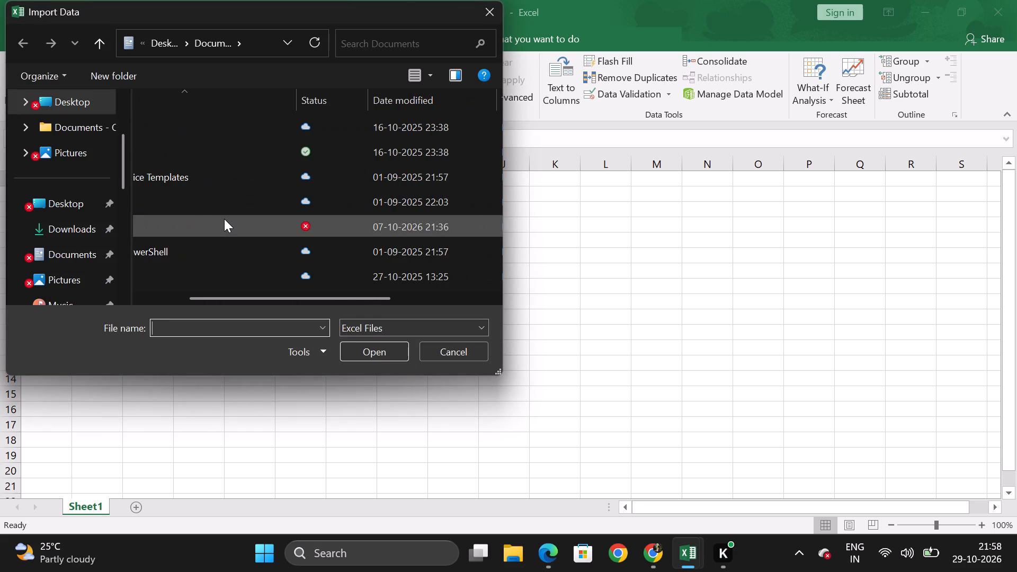
scroll(224, 219, right, 2)
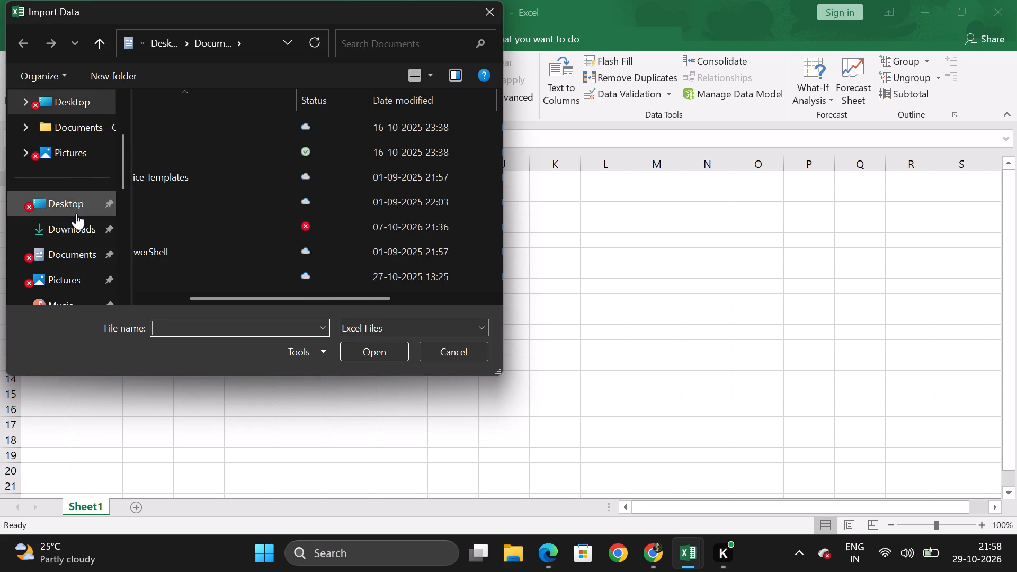
click(76, 222)
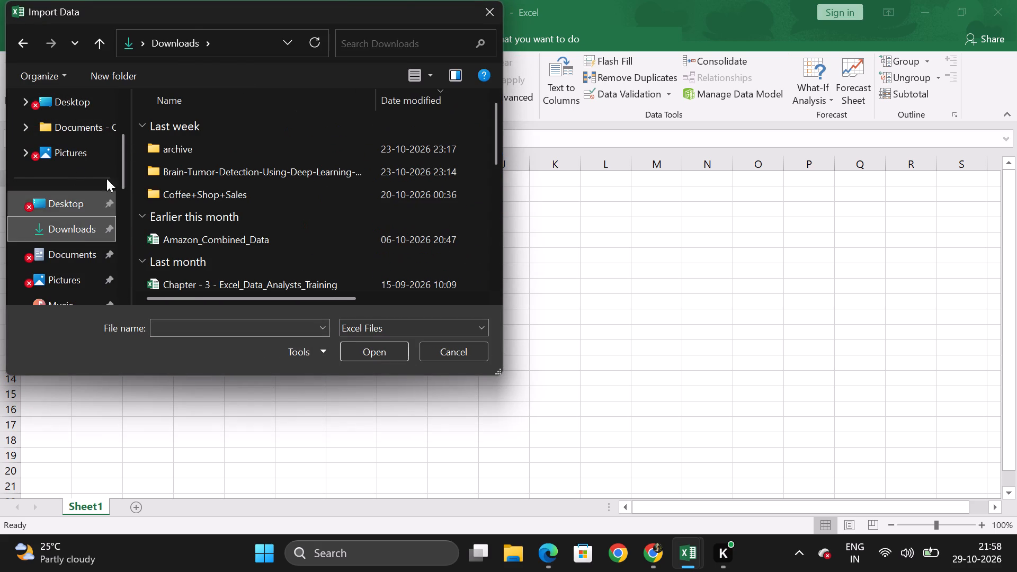
scroll(210, 215, down, 1)
scroll(210, 215, up, 2)
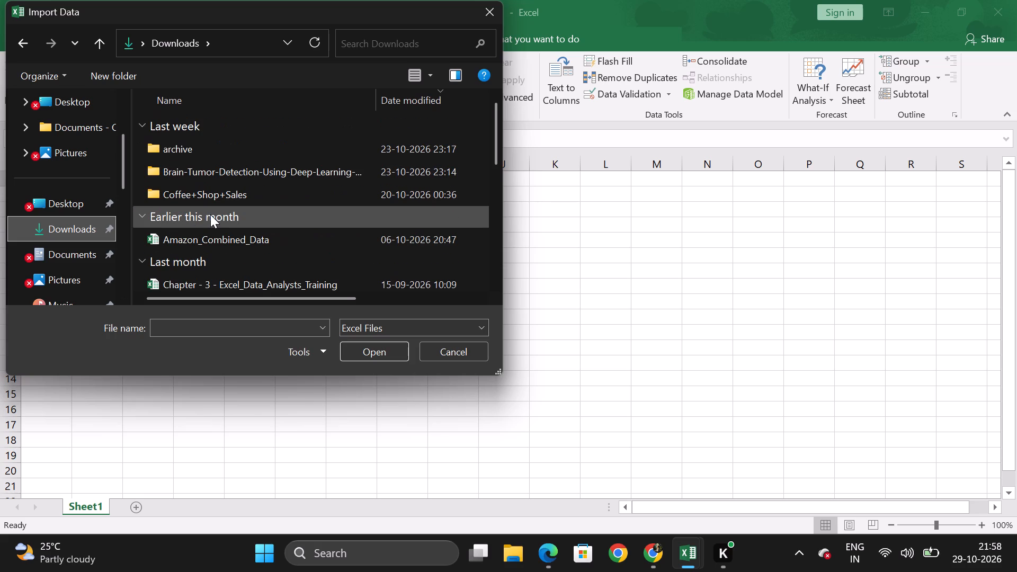
scroll(210, 215, down, 1)
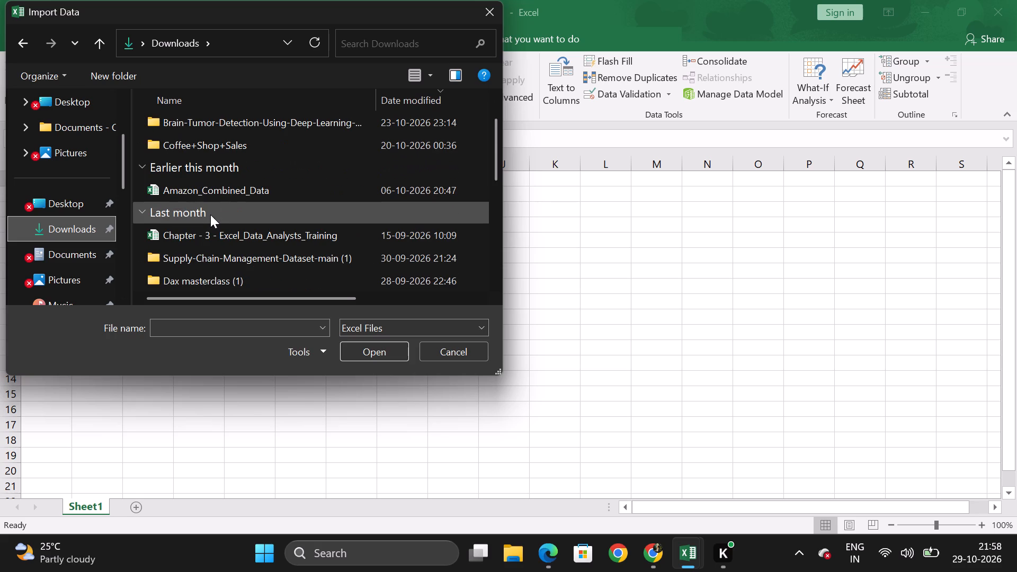
scroll(210, 215, down, 2)
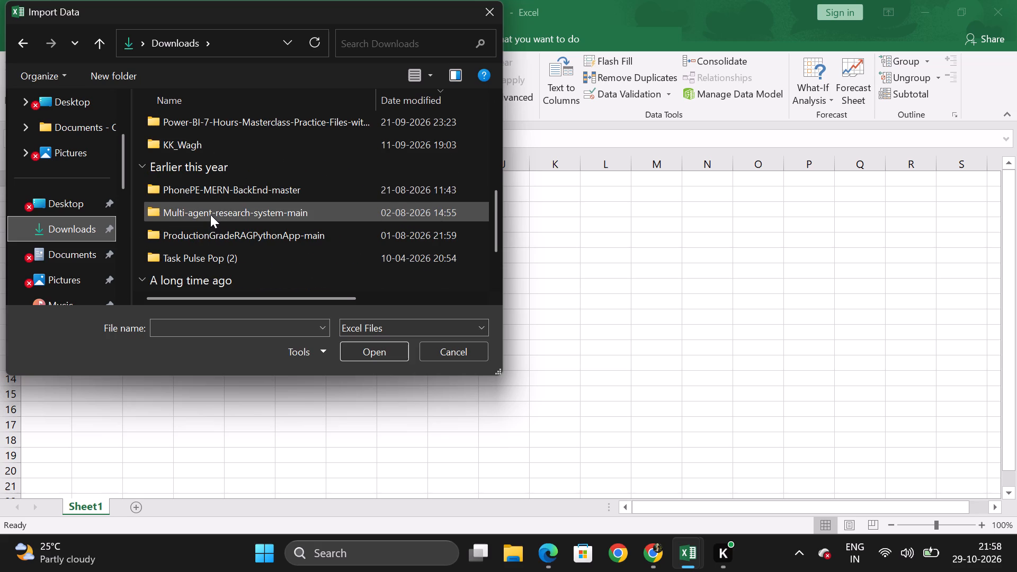
scroll(210, 215, down, 2)
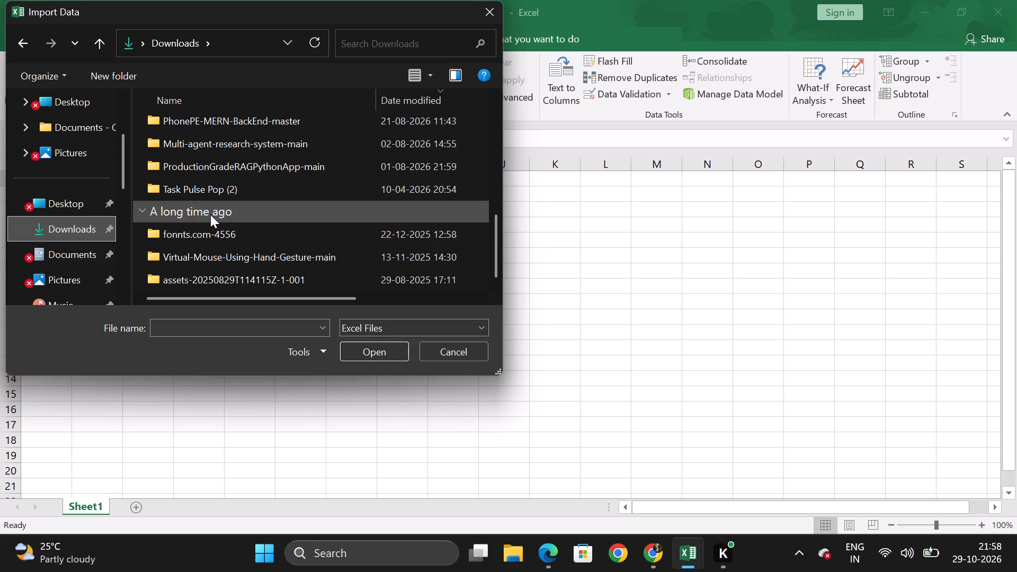
scroll(210, 215, down, 1)
click(210, 325)
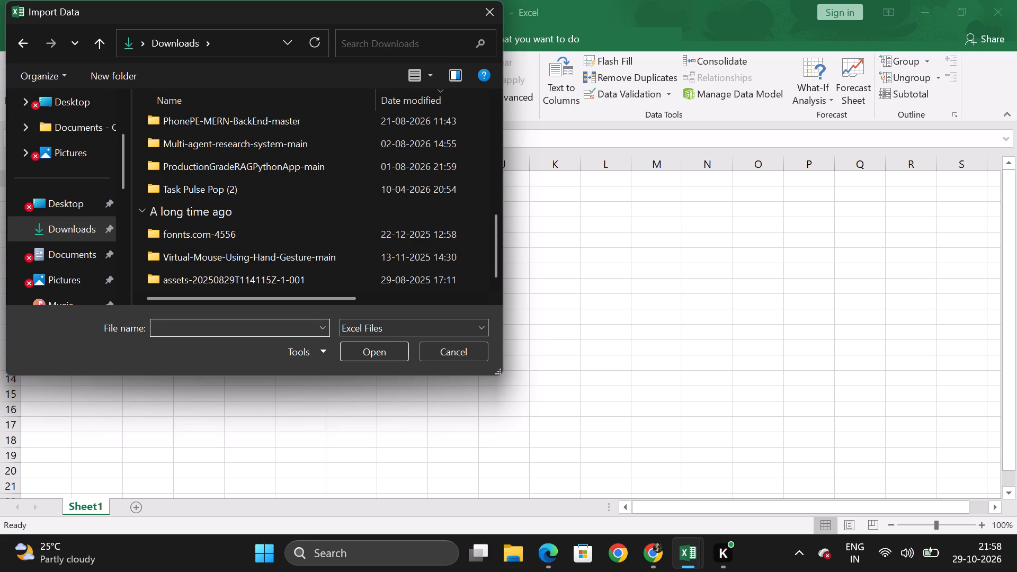
text(cof)
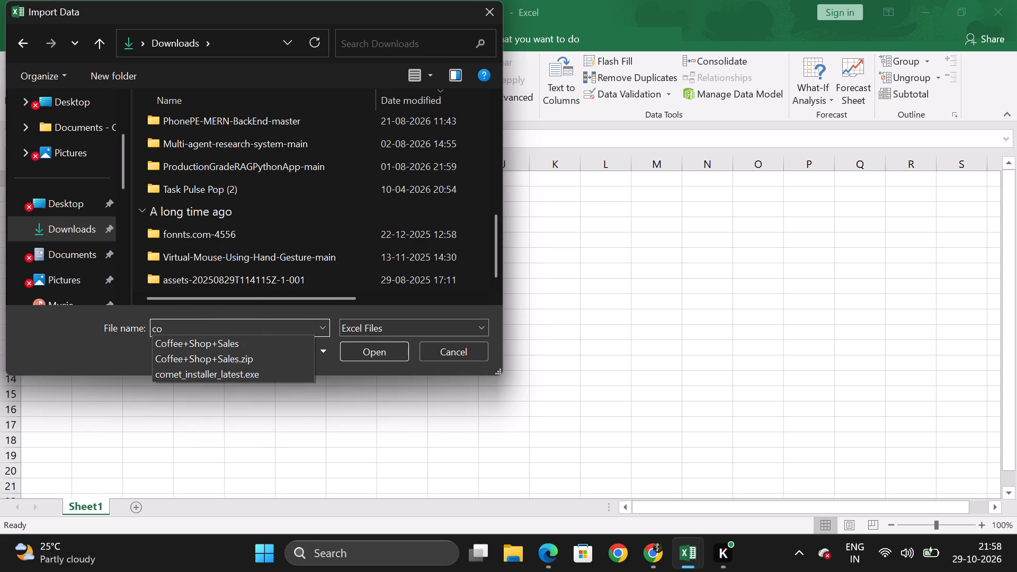
text(ee)
key(BackSpace)
key(BackSpace)
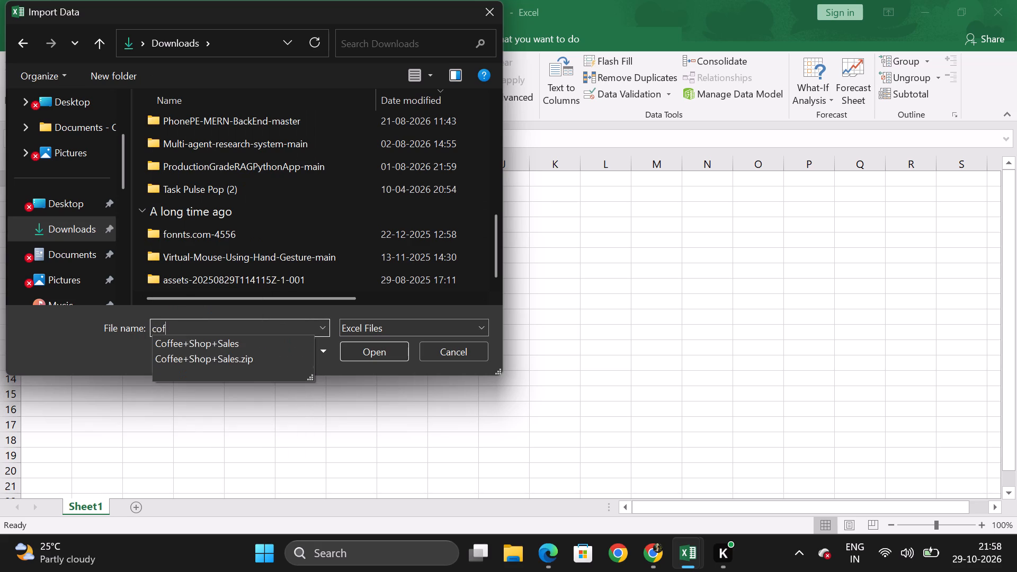
click(215, 341)
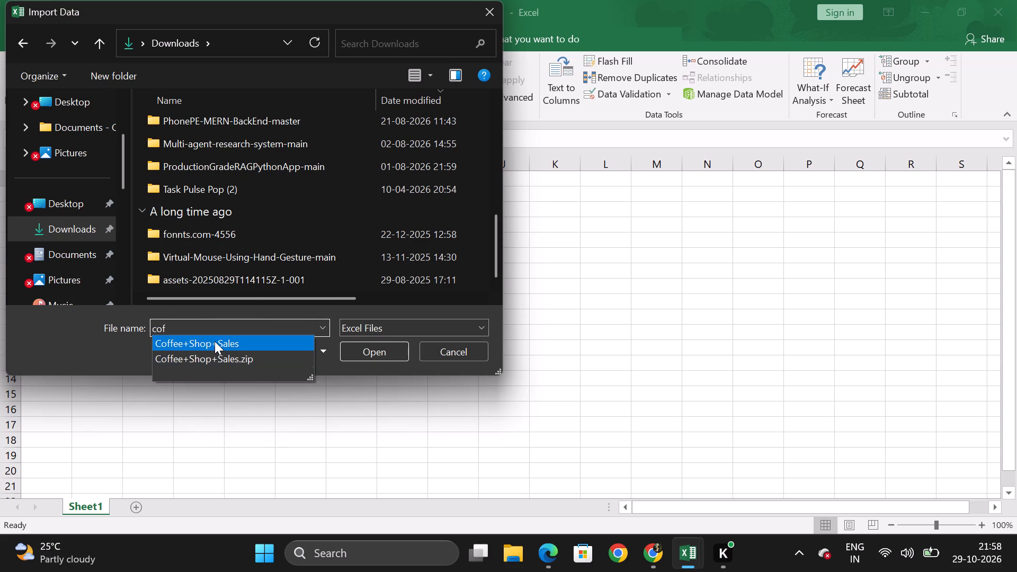
click(379, 345)
Import the Coffee Shop Sales workbook from the opened folder.
click(236, 139)
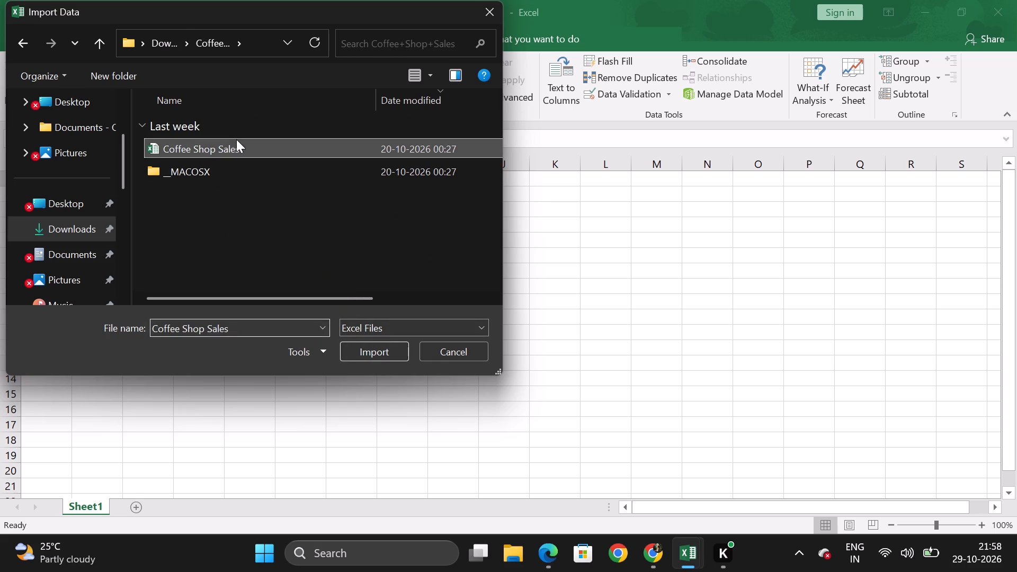
click(372, 349)
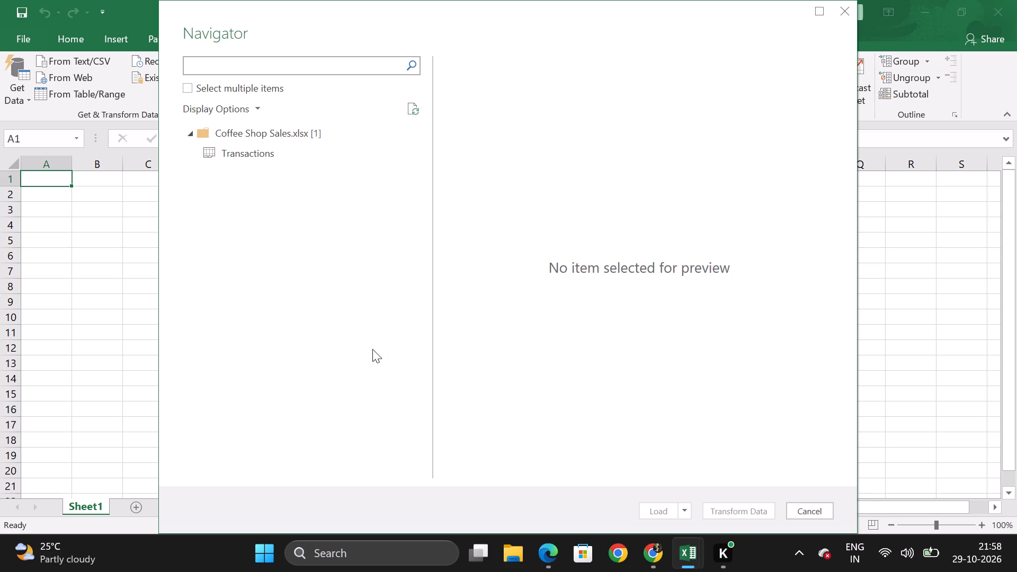
Select the Transactions table of Coffee Shop Sales.xlsx in the Navigator and preview its columns across to product_detail.
click(301, 135)
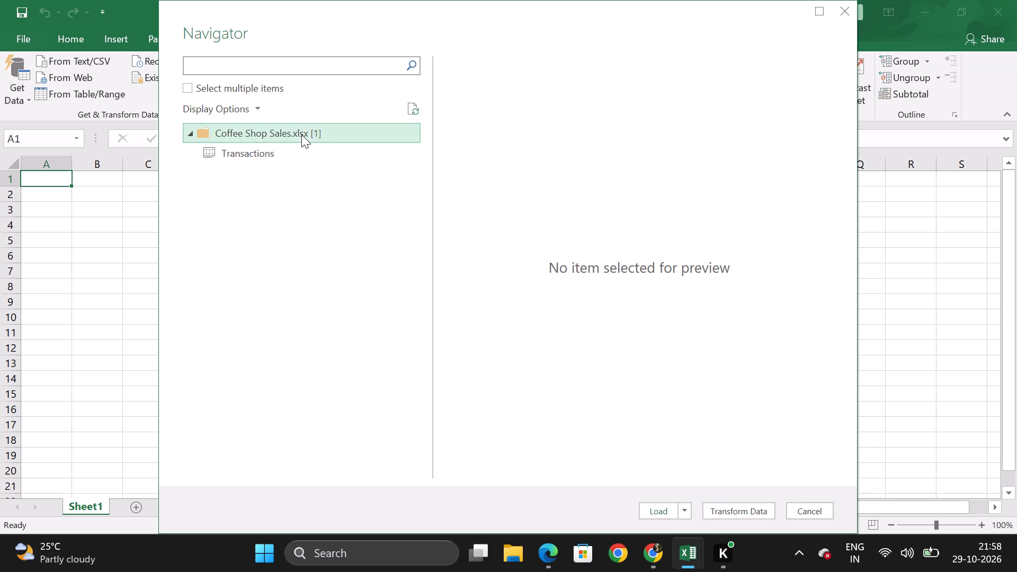
click(301, 135)
click(231, 136)
click(191, 132)
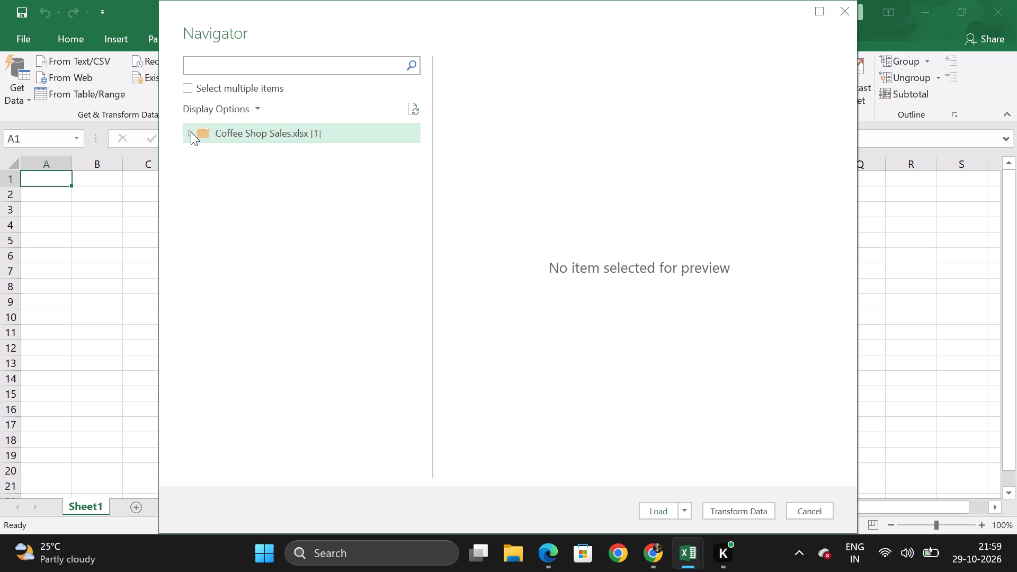
click(191, 132)
click(240, 147)
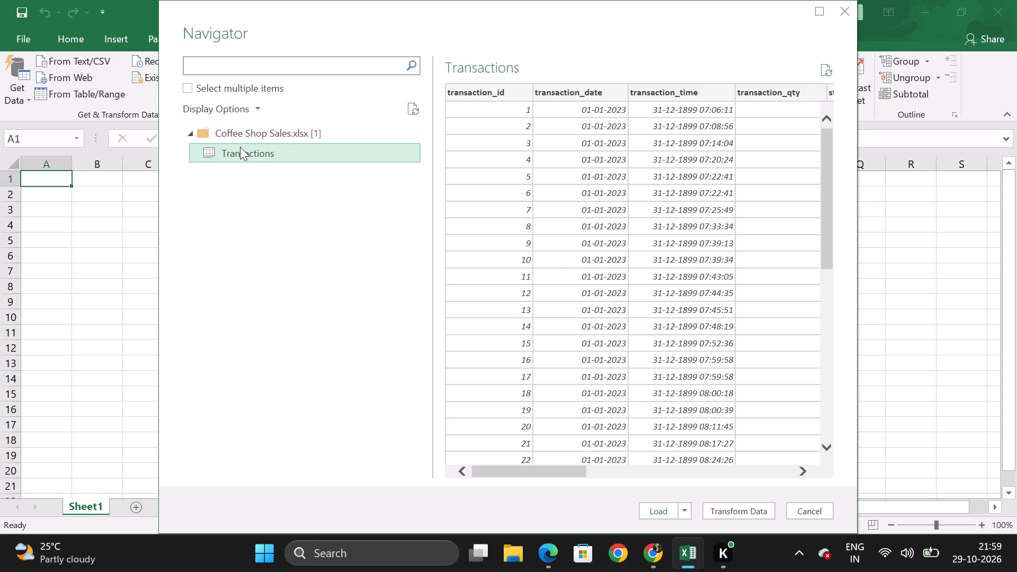
scroll(686, 247, left, 5)
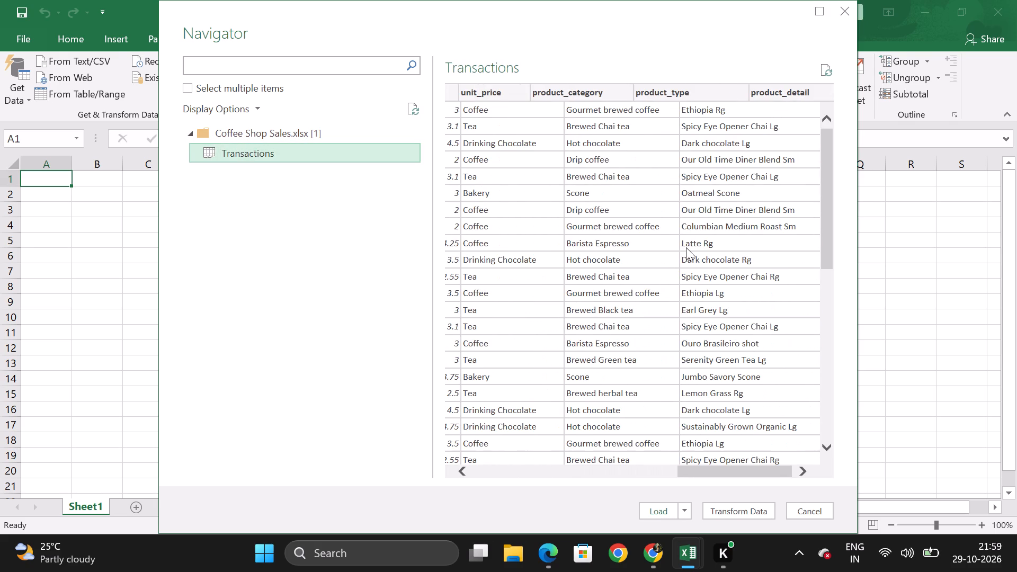
Switch to the Excel data analysis tutorial video in Chrome and resume playback.
click(615, 83)
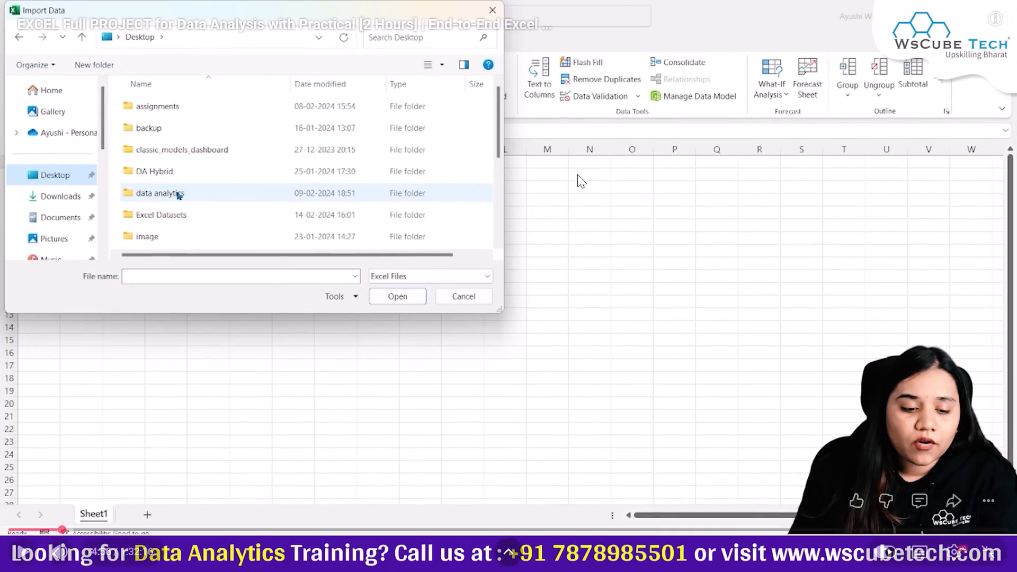
click(564, 268)
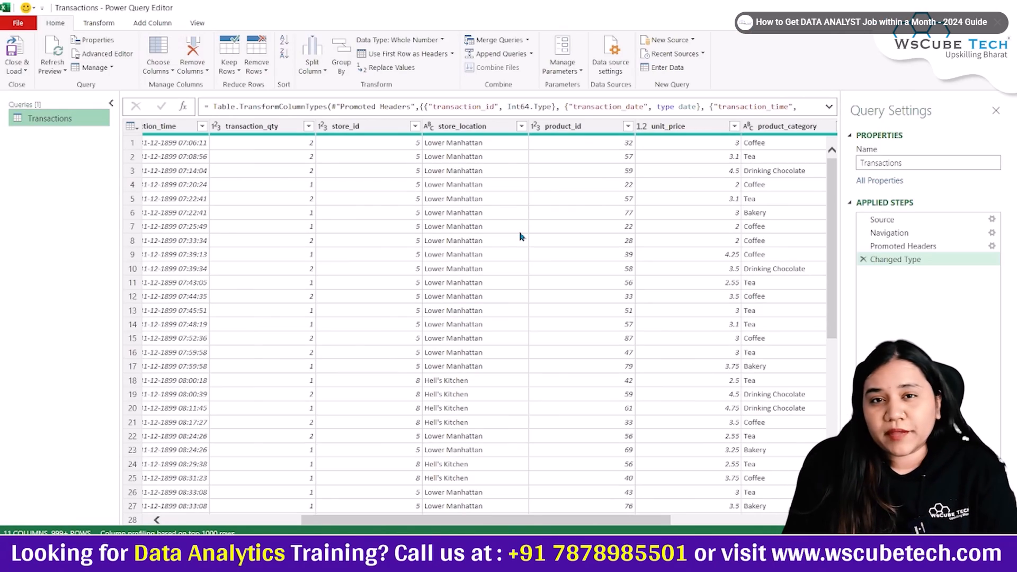
Return to Book1 in Excel, send the Transactions table to the Power Query Editor for transformation, and maximize the editor to check the rows.
click(602, 107)
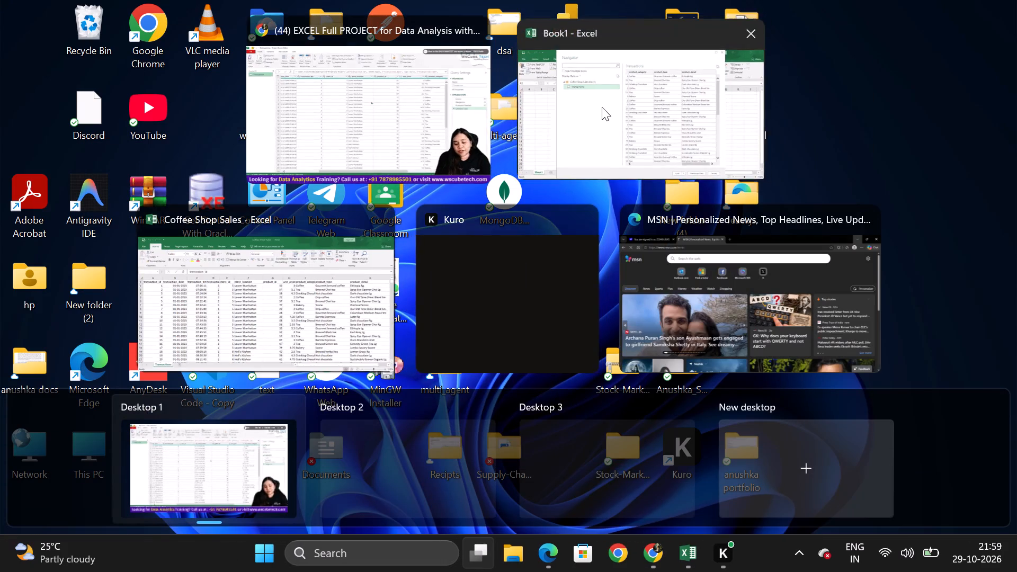
click(750, 514)
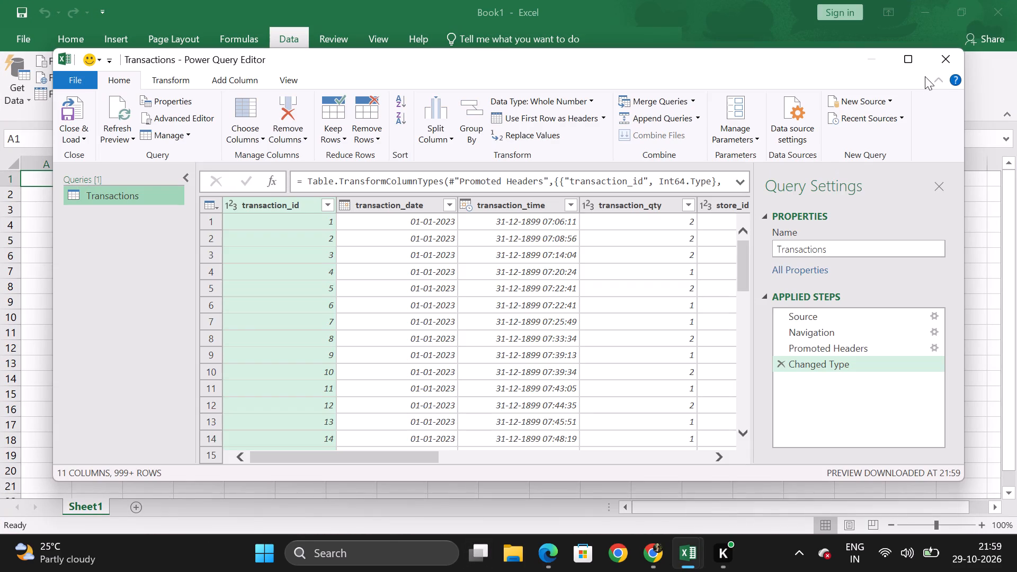
click(910, 57)
scroll(592, 407, down, 2)
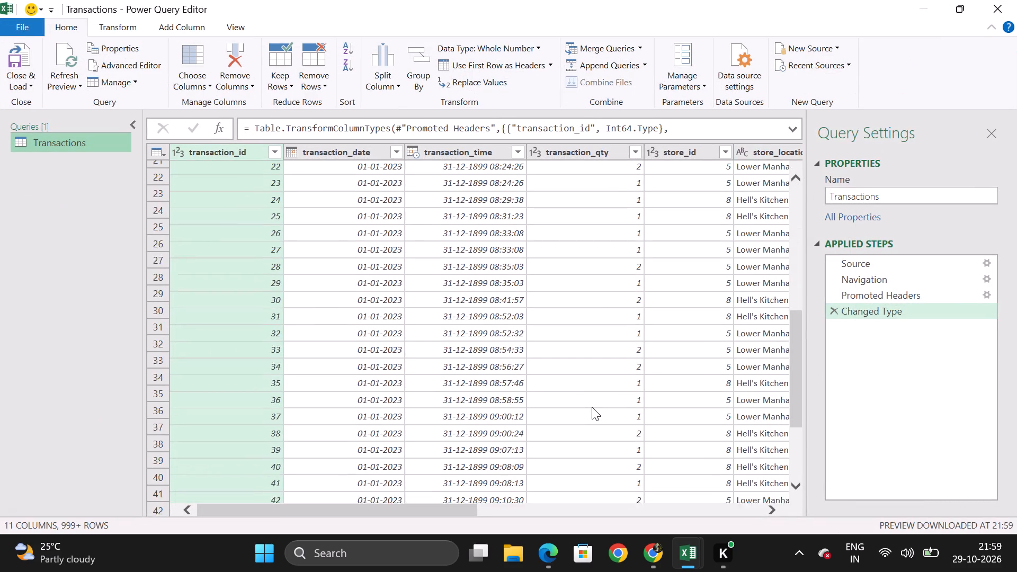
scroll(592, 407, down, 1)
scroll(592, 407, up, 15)
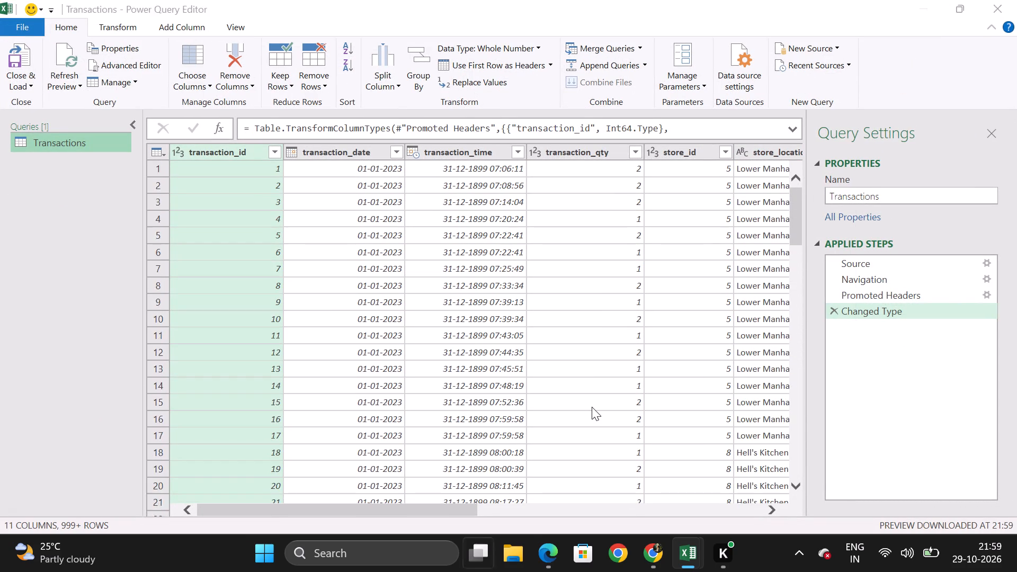
Switch back to the Excel data analysis tutorial video in Chrome.
click(581, 142)
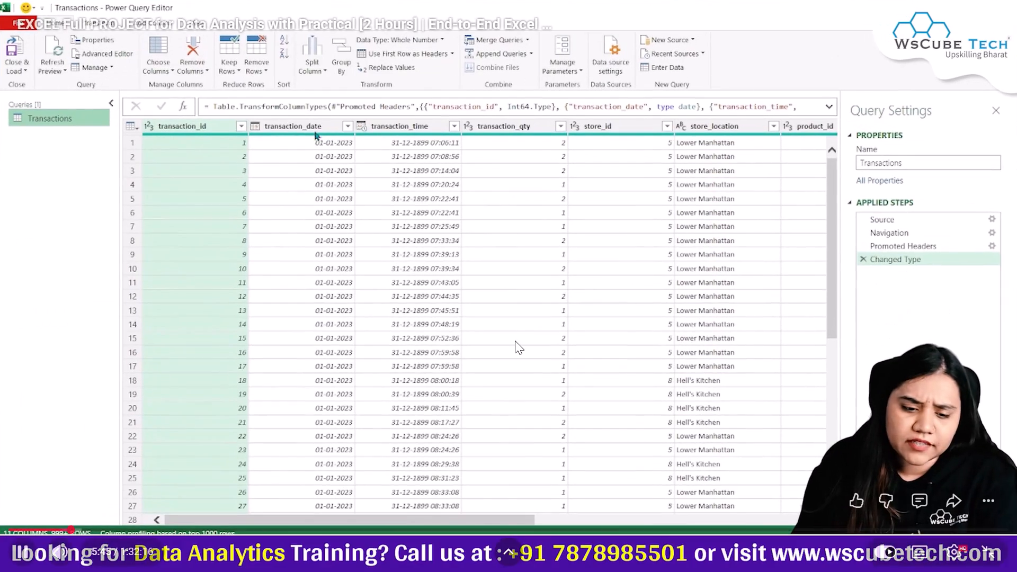
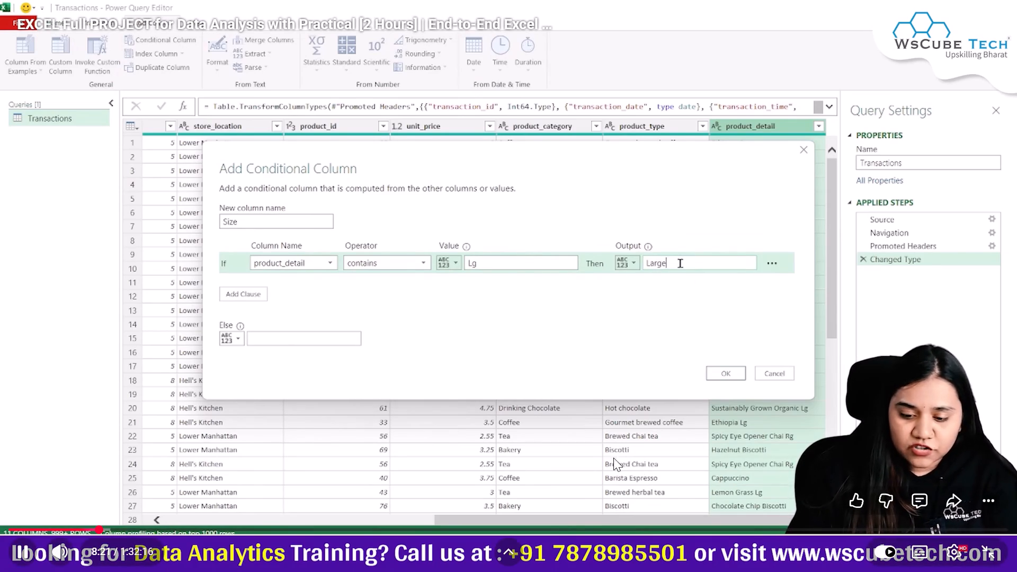
Pause the tutorial video and return to the Power Query Editor in Excel to start a conditional column for the Transactions query.
click(596, 441)
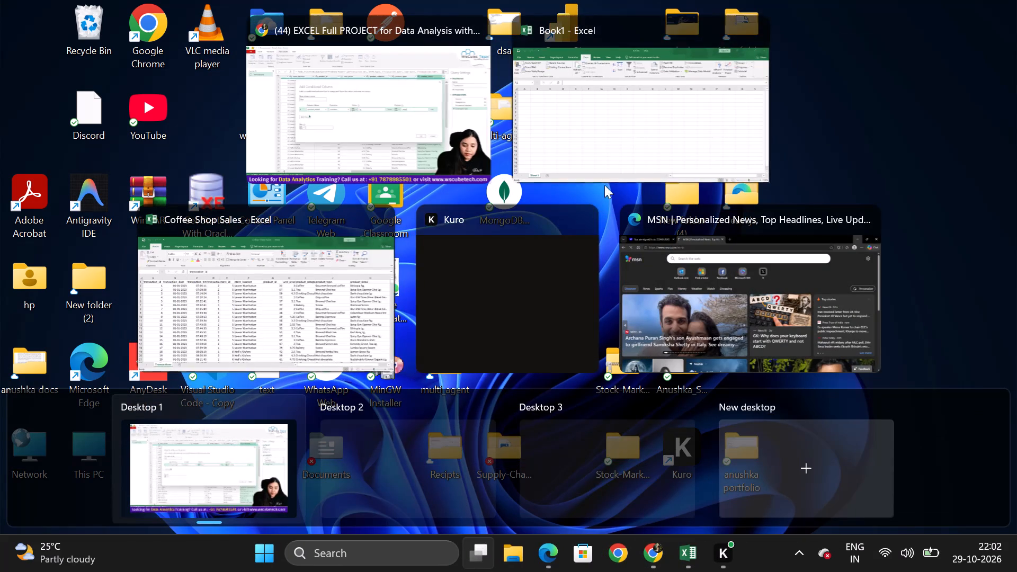
click(619, 113)
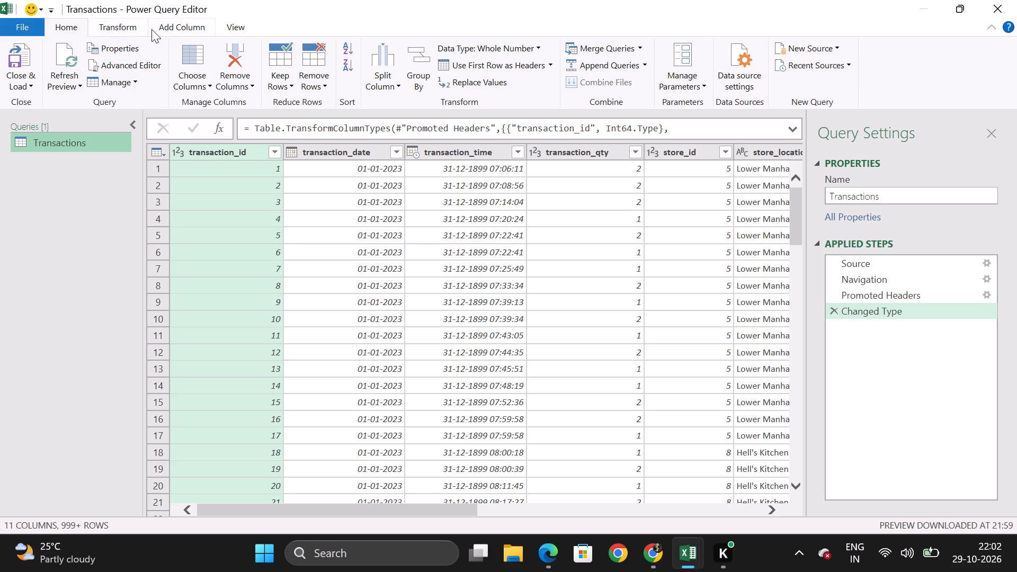
click(175, 29)
click(188, 46)
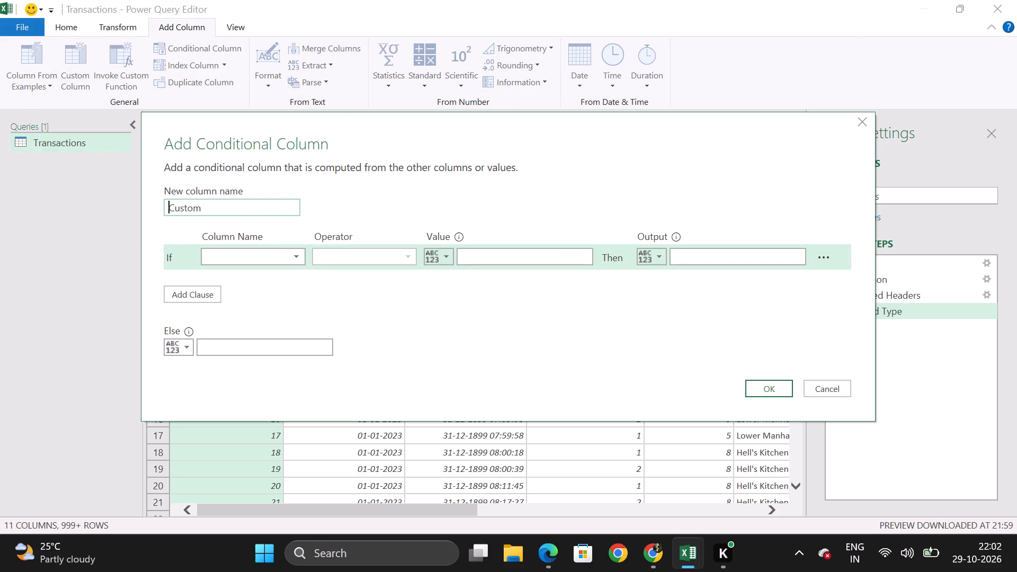
Set the first condition to test whether product_detail equals lg.
click(295, 256)
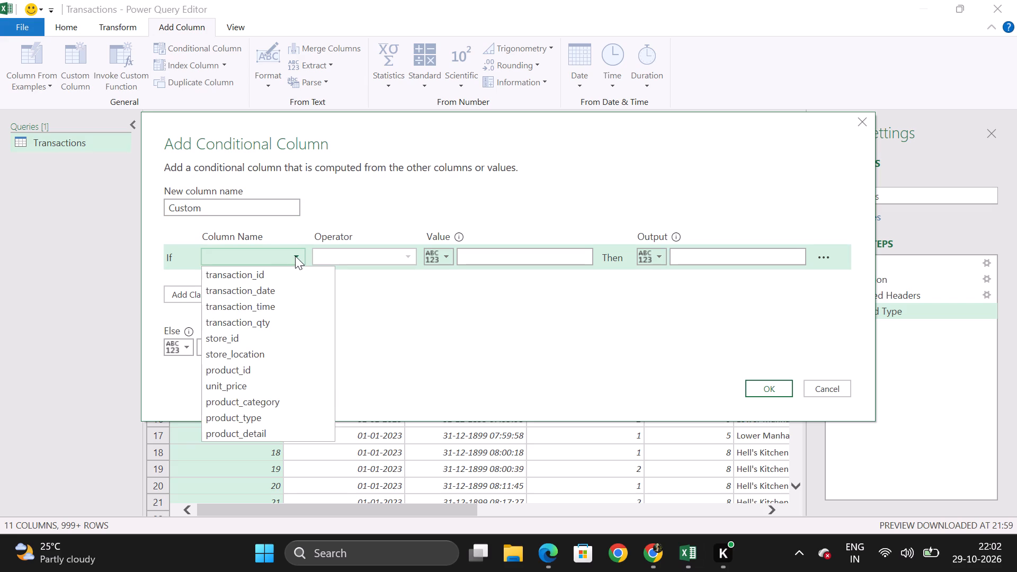
click(303, 433)
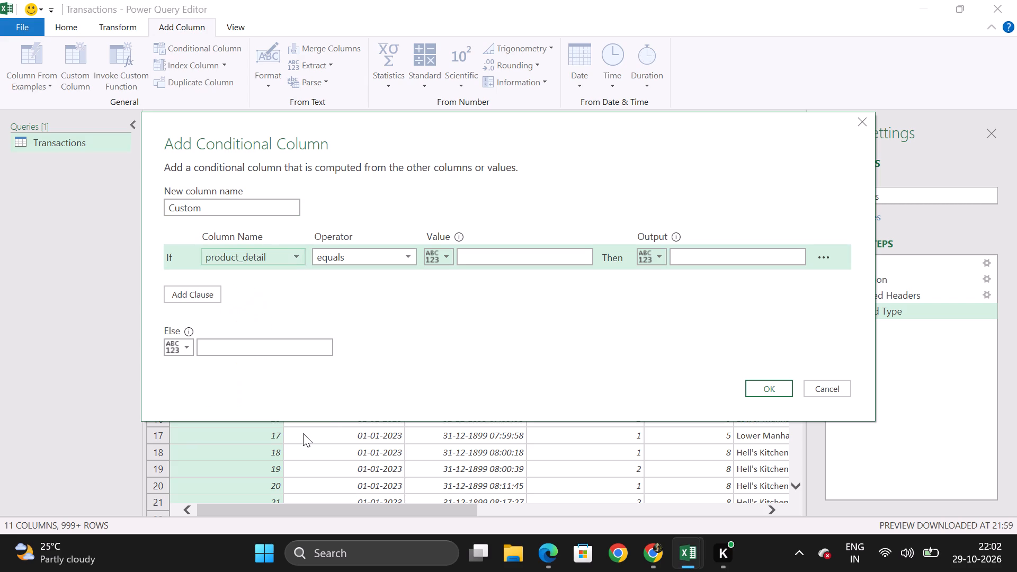
click(407, 263)
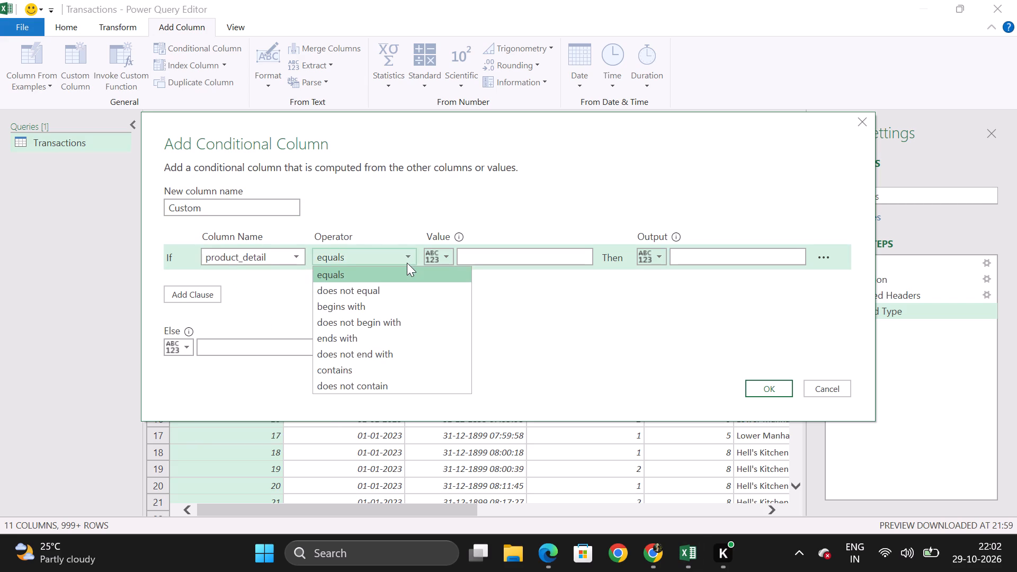
click(407, 263)
click(578, 259)
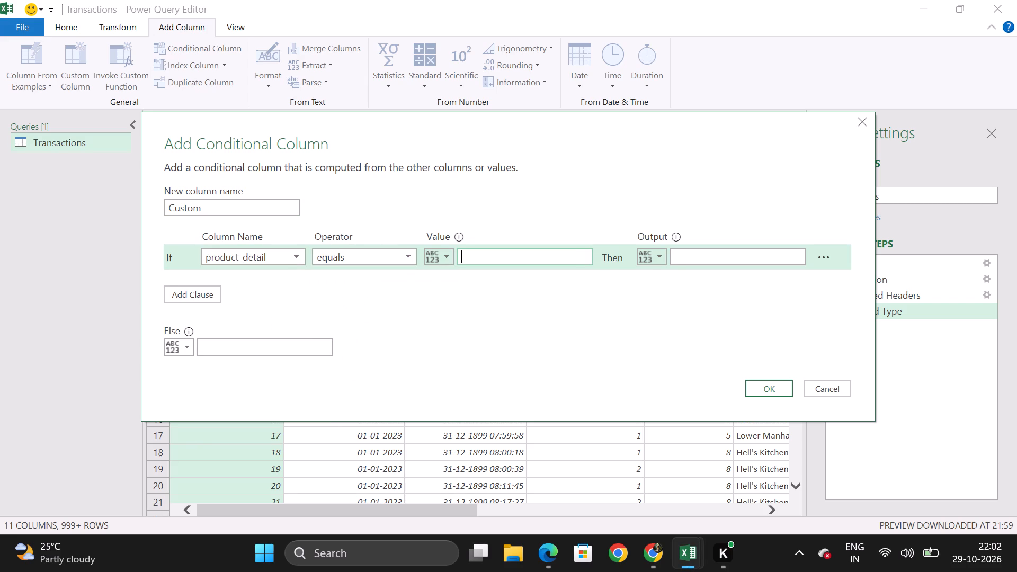
key(l)
key(g)
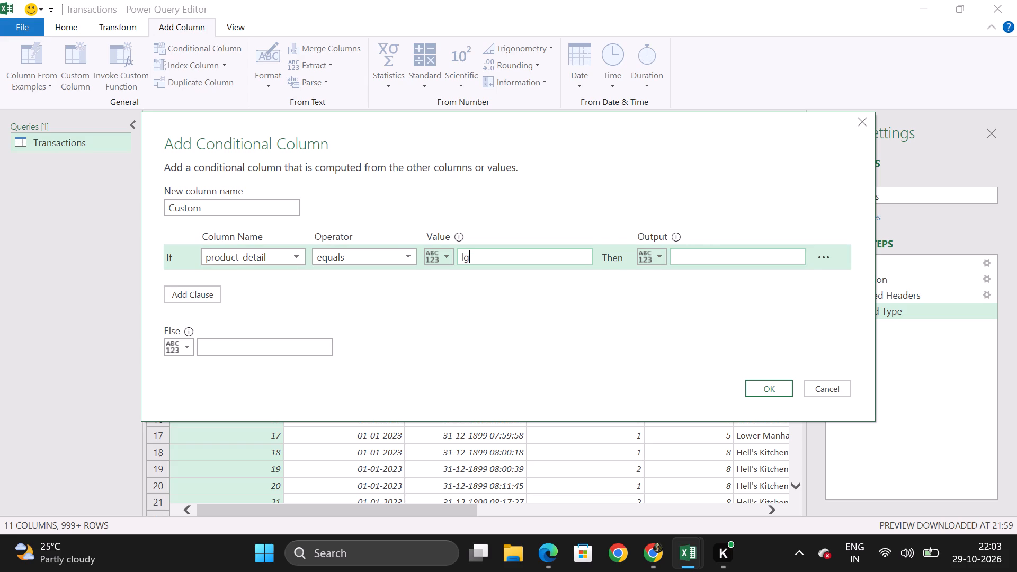
click(744, 256)
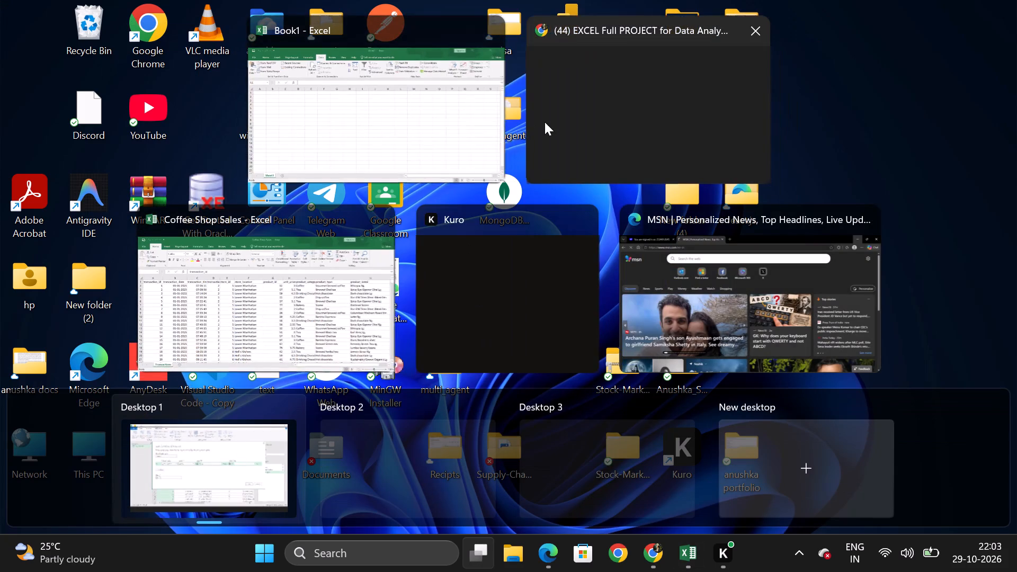
Switch to the tutorial video in Chrome to check its conditional column settings.
click(551, 121)
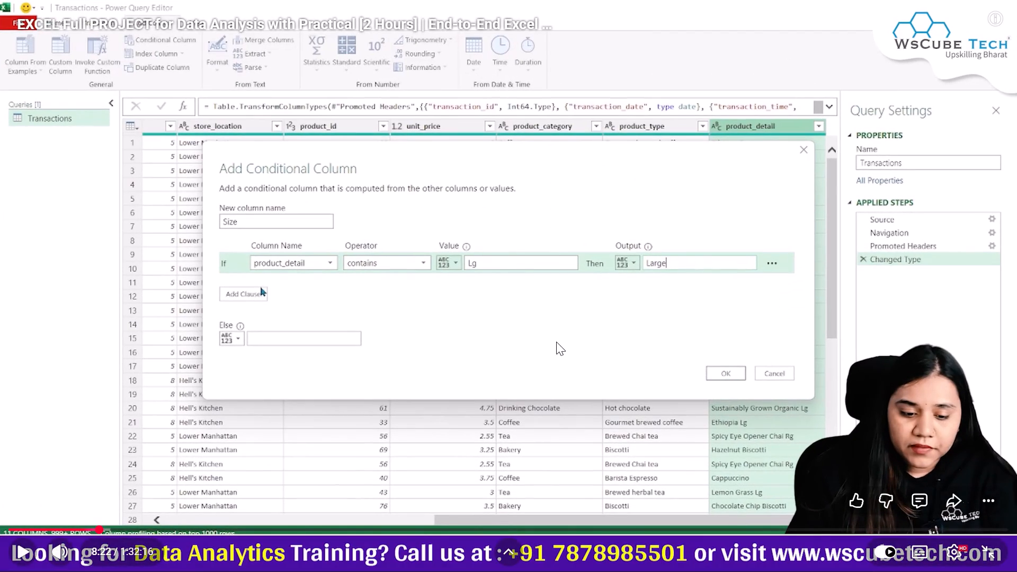
Return to the Power Query Editor in Excel and name the new conditional column Size.
click(582, 164)
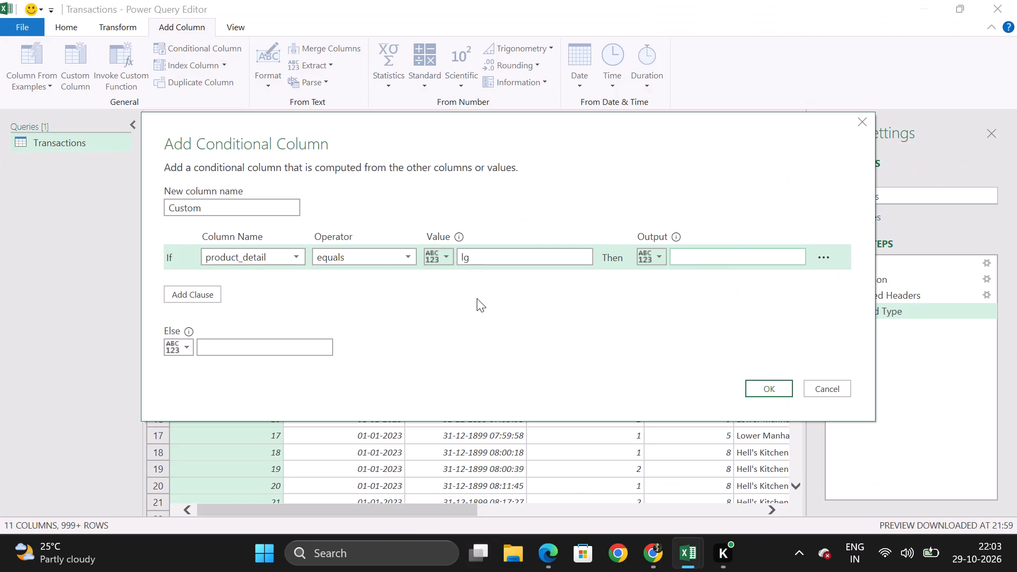
click(215, 209)
key(BackSpace)
key(BackSpace)
key(BackSpace)
key(BackSpace)
key(BackSpace)
key(BackSpace)
key(BackSpace)
key(BackSpace)
key(BackSpace)
key(BackSpace)
key(BackSpace)
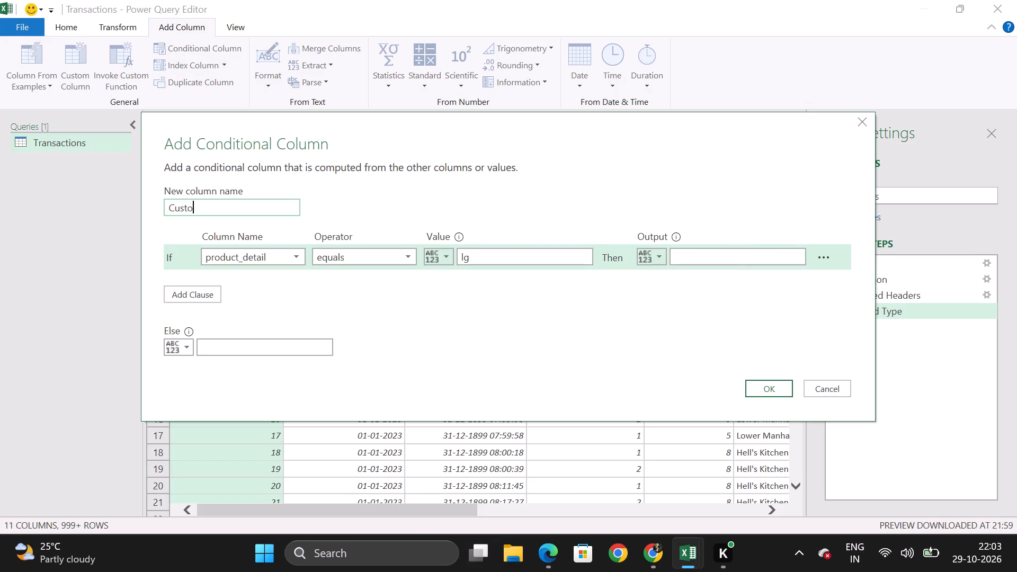
text(Si)
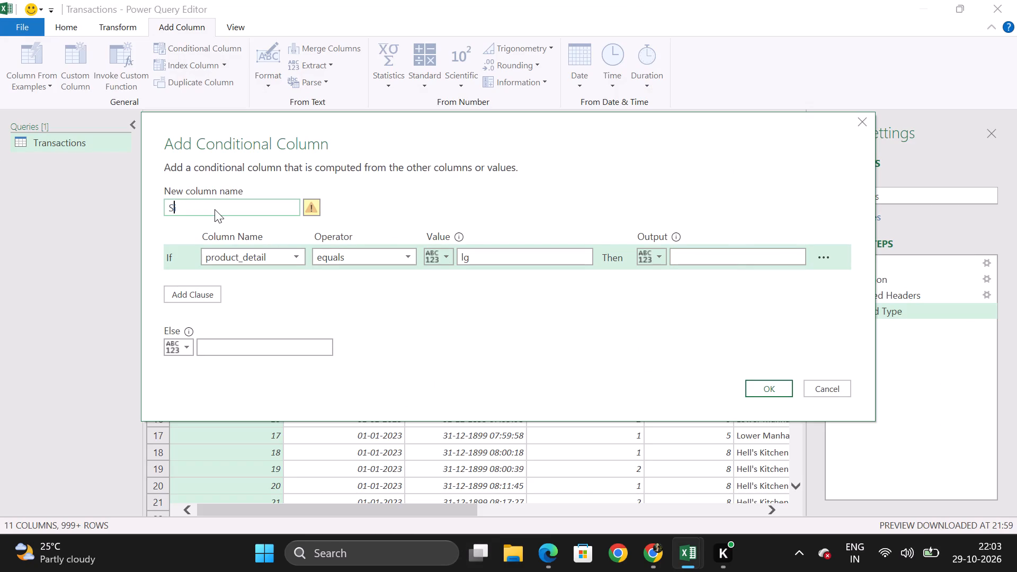
text(ze)
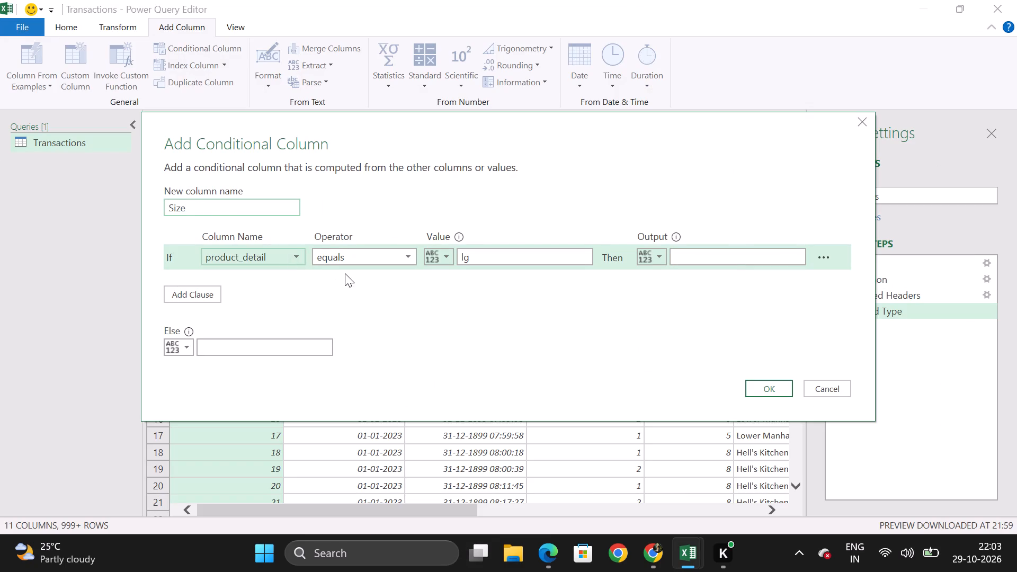
Set the first condition's comparison value to Lg and its output to Large.
click(481, 259)
key(BackSpace)
key(BackSpace)
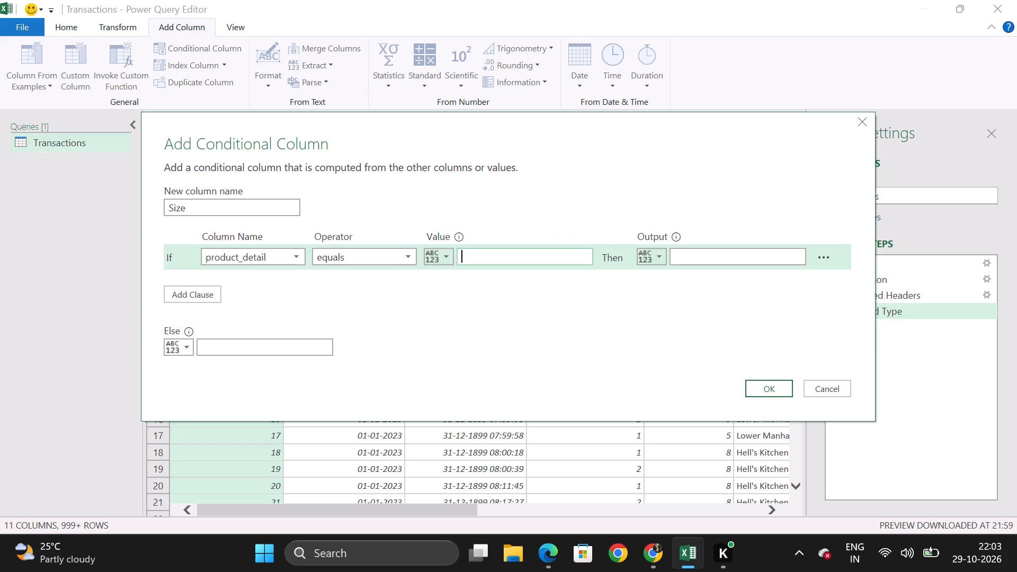
text(Lg)
click(710, 255)
text(Large)
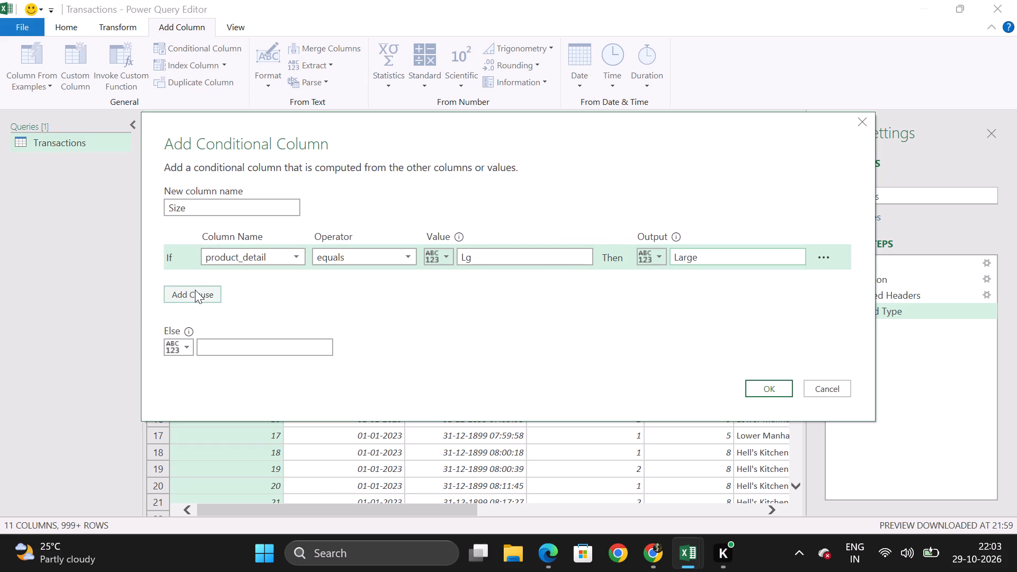
Switch to the tutorial video in Chrome, play the part on adding the second clause, and pause it.
click(612, 122)
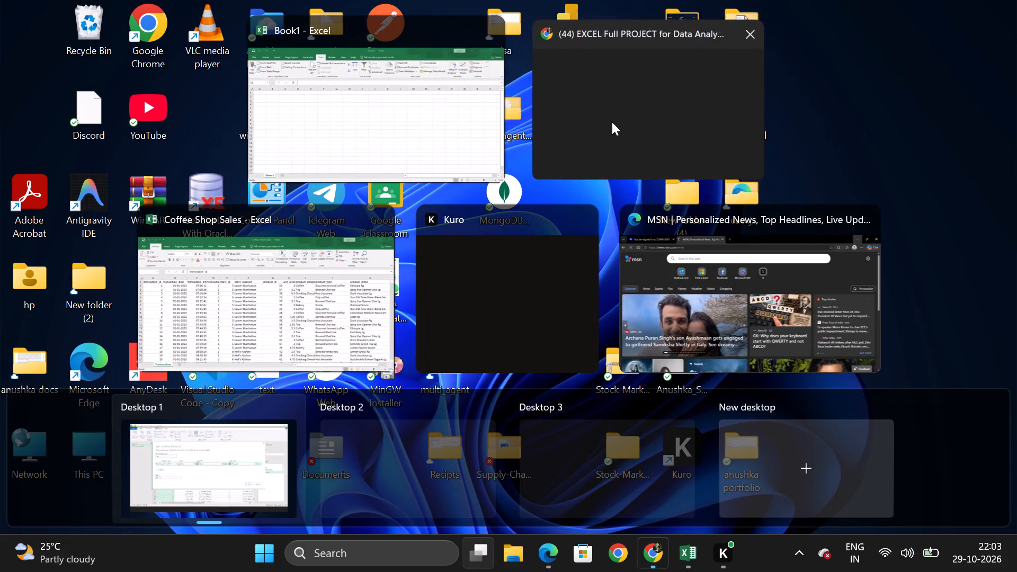
click(491, 302)
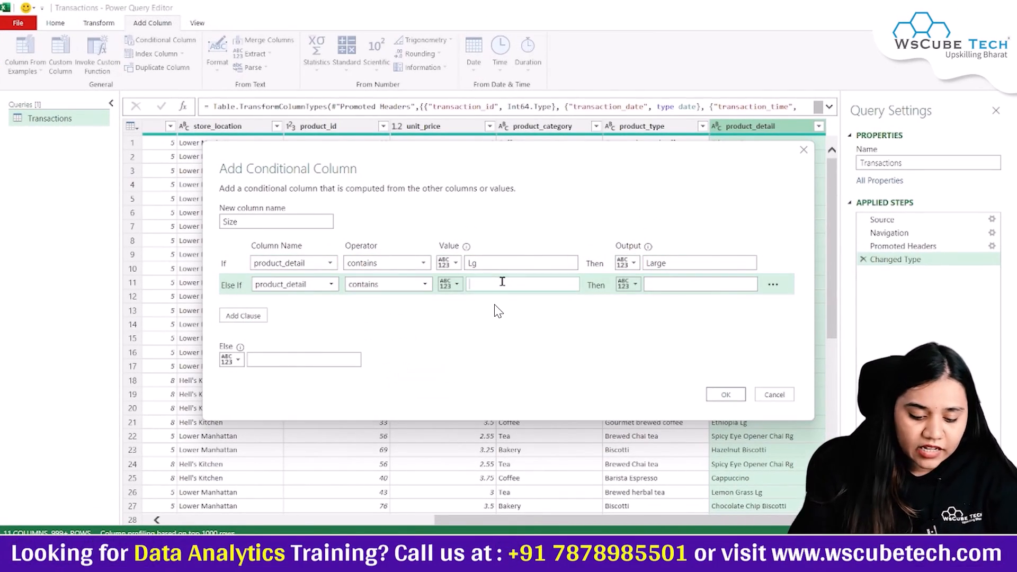
click(506, 290)
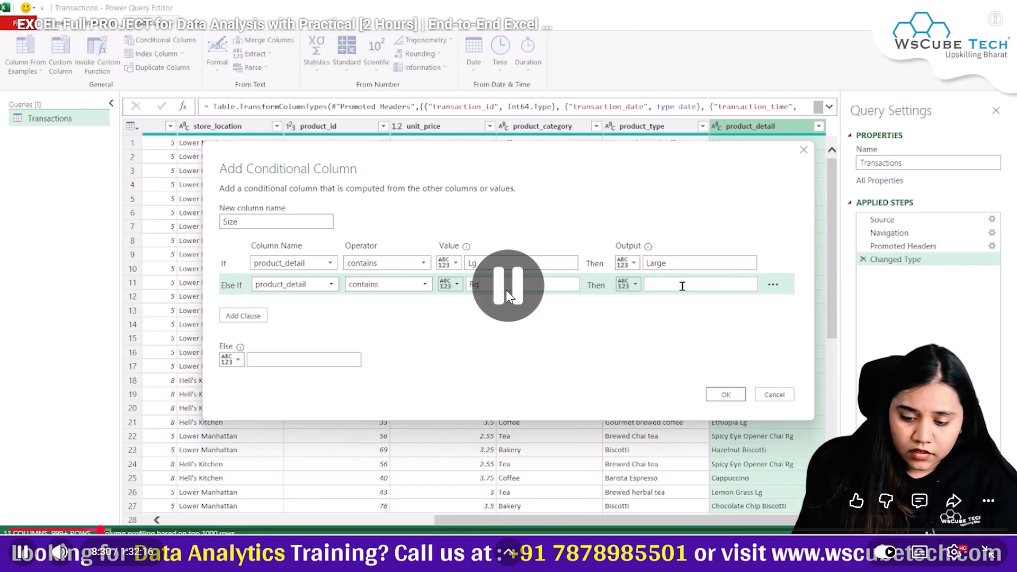
Return to the Power Query Editor in Excel and add an else-if clause that outputs Regular when product_detail equals Rg.
click(633, 113)
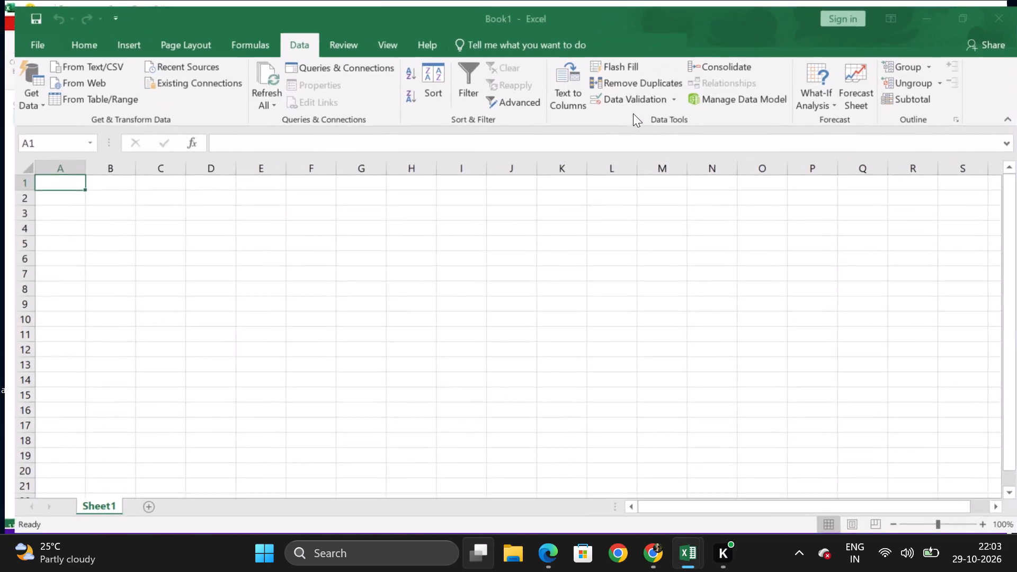
click(201, 296)
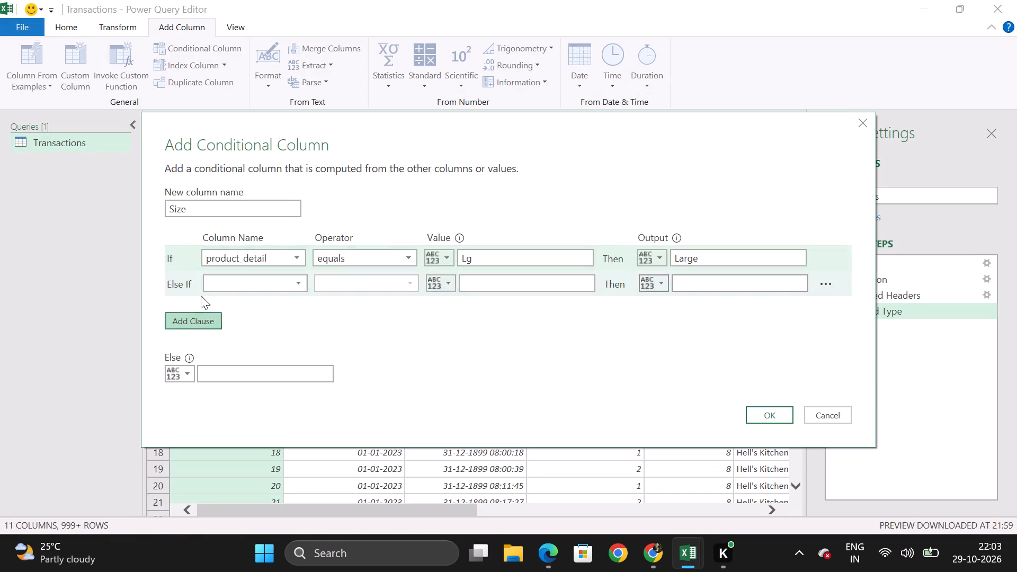
click(280, 281)
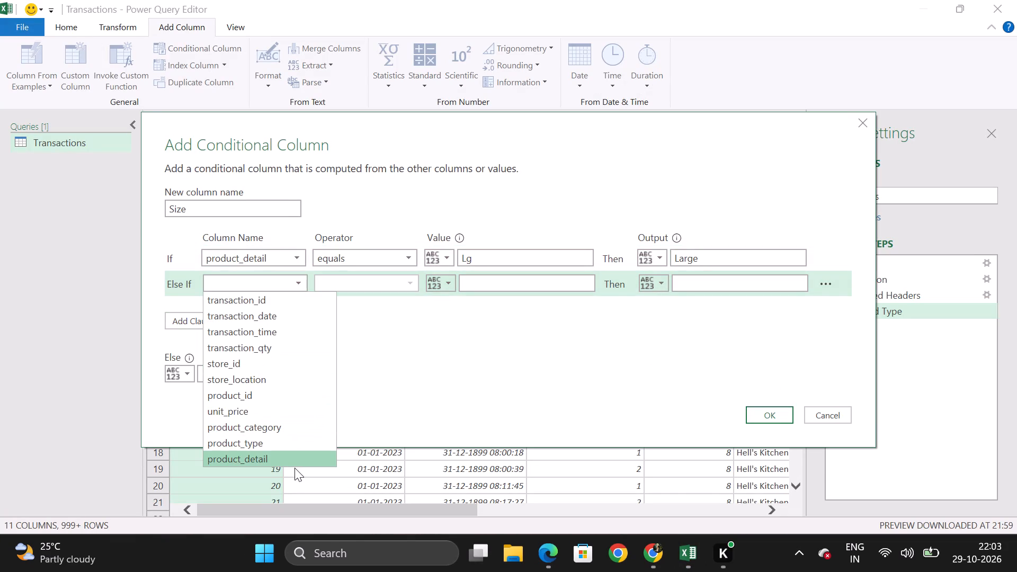
click(295, 468)
click(274, 276)
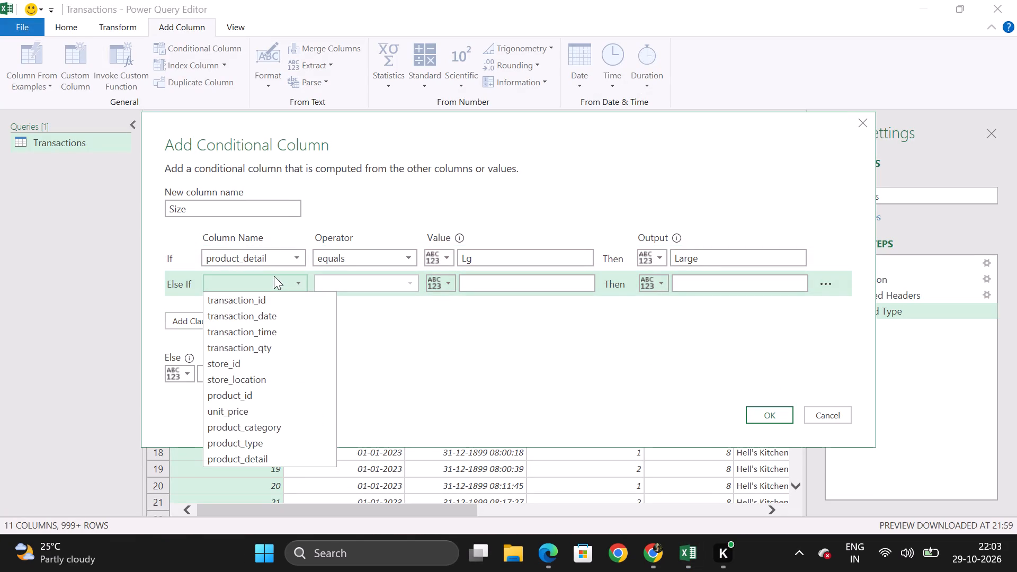
click(290, 454)
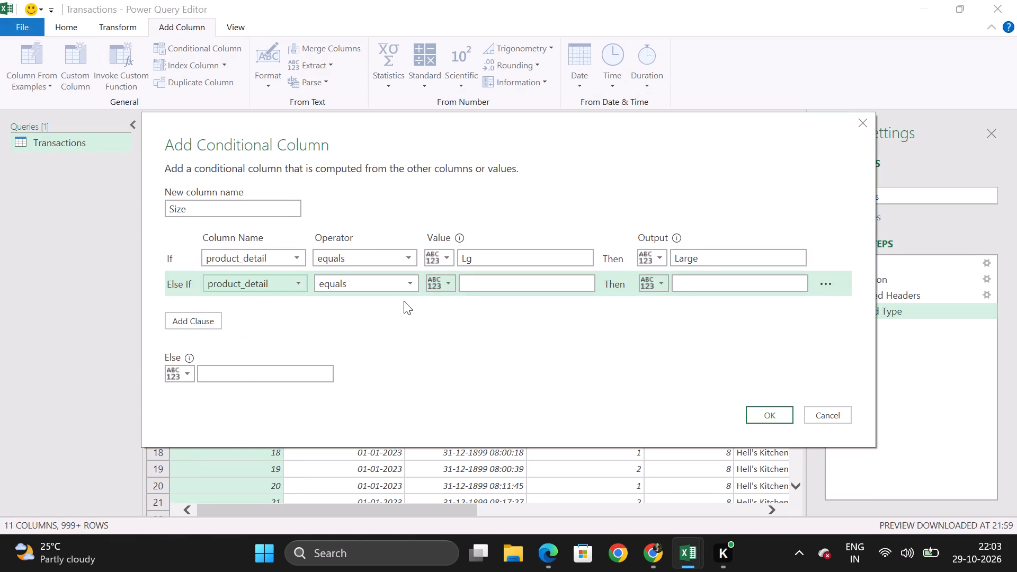
click(516, 275)
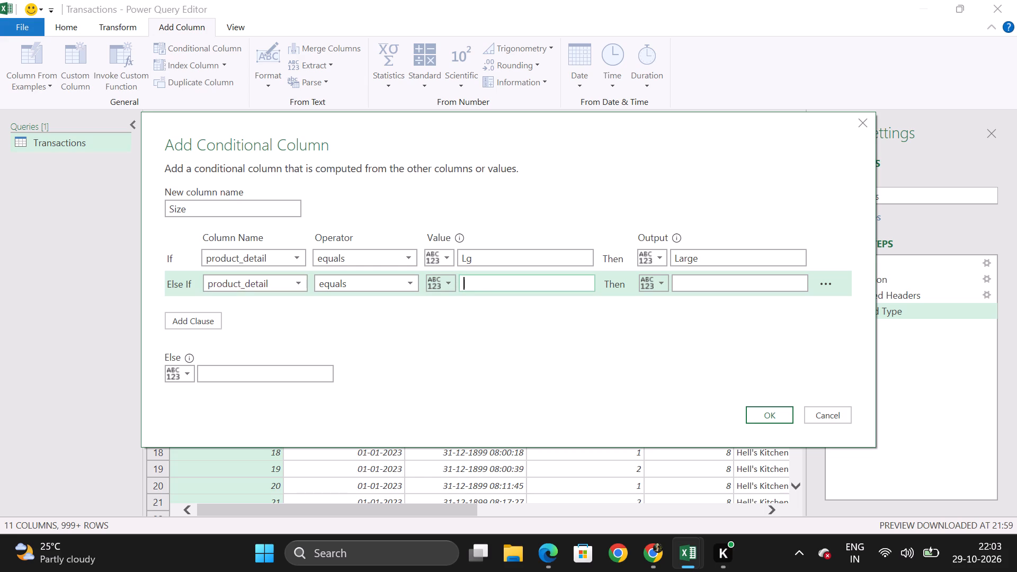
text(RG)
key(BackSpace)
key(g)
click(711, 282)
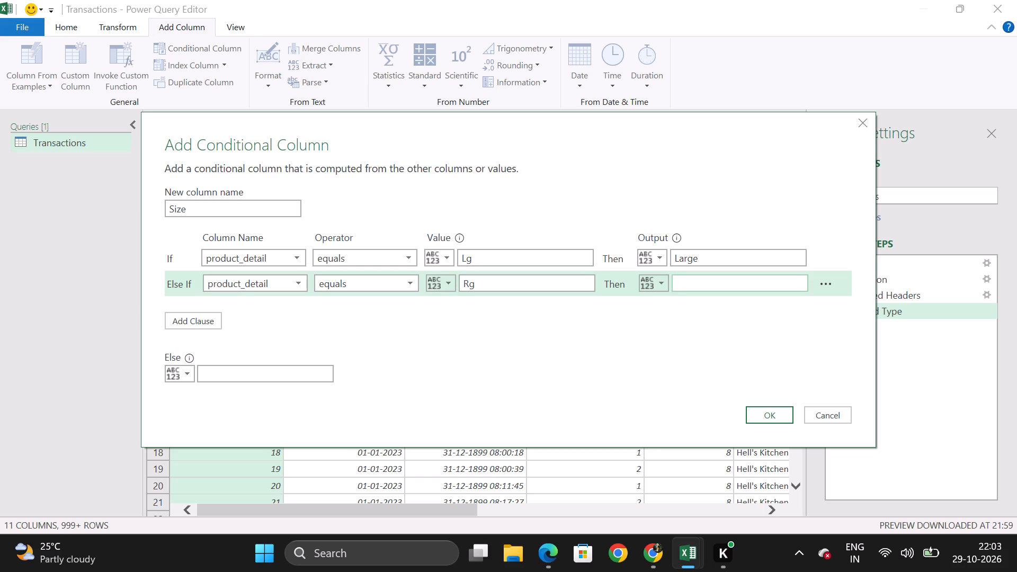
text(Re)
text(gular)
Add another else-if clause that outputs Small when product_detail equals Sm.
click(210, 319)
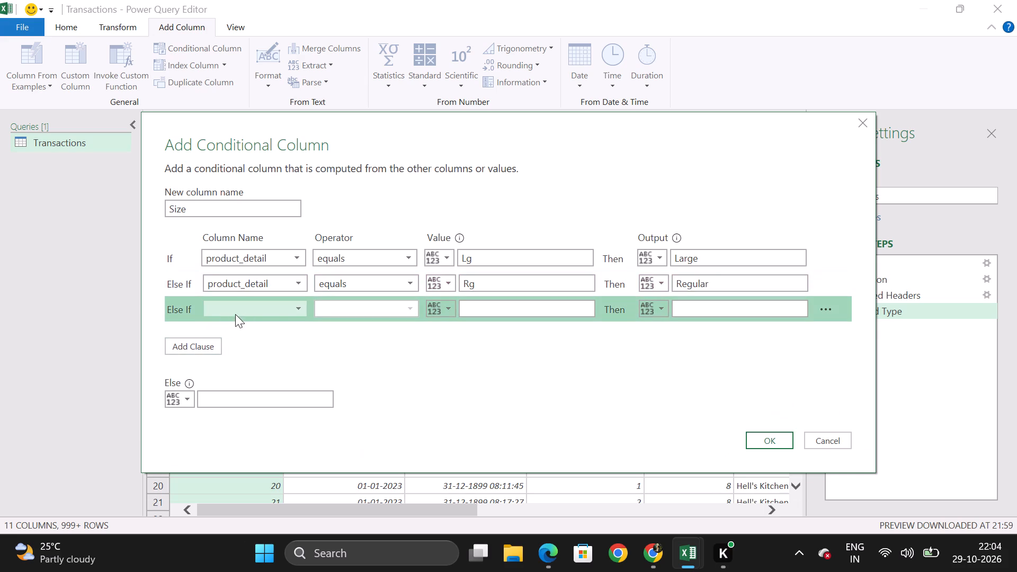
click(293, 305)
click(287, 485)
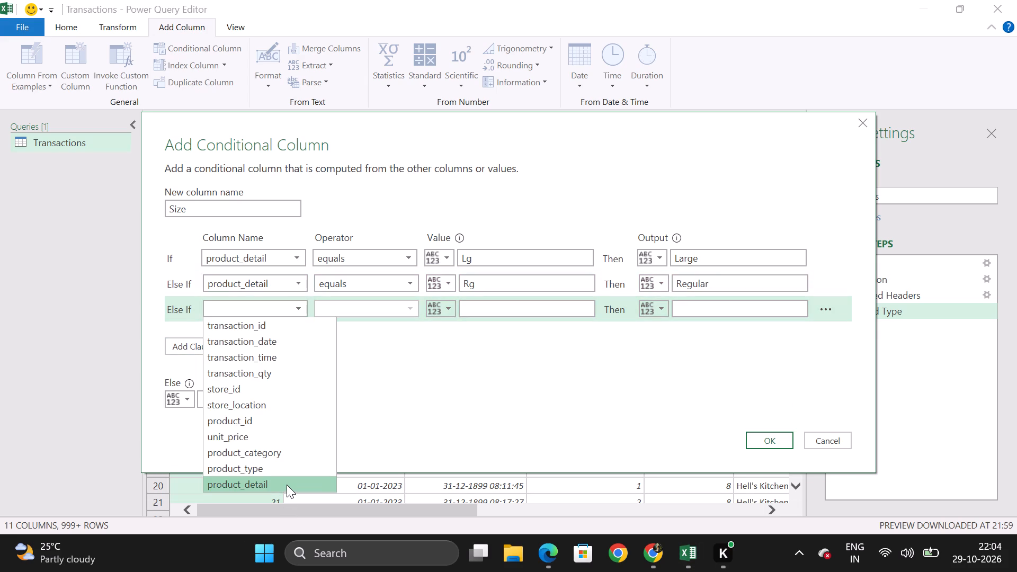
click(529, 315)
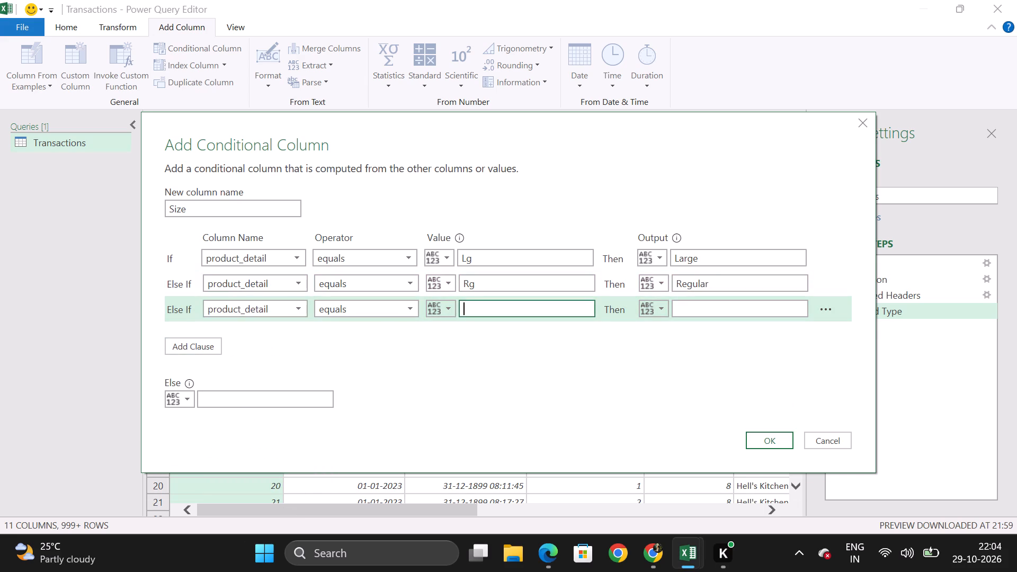
text(Sm)
click(697, 308)
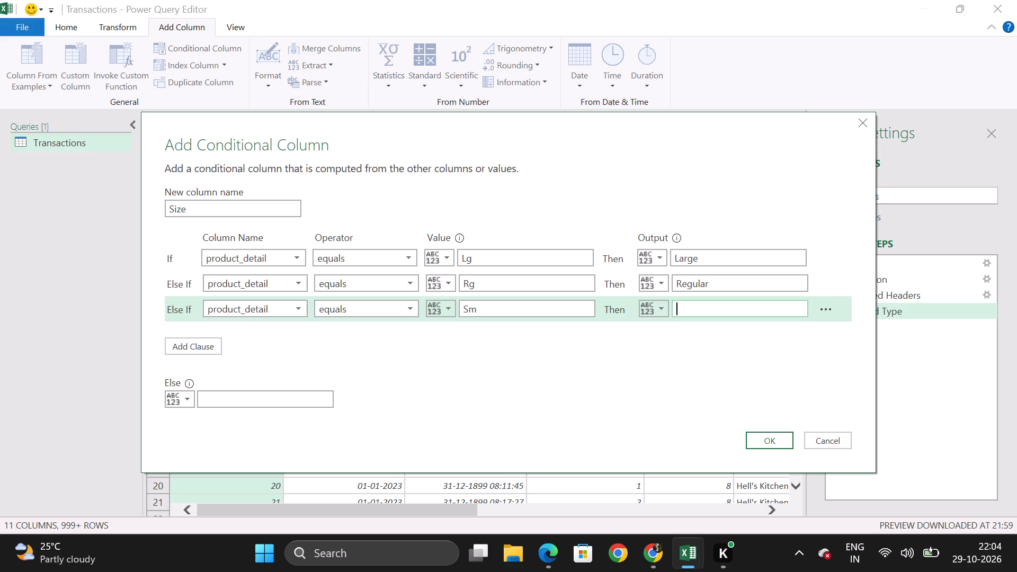
text(Small)
Switch to the tutorial video in Chrome, play the part on adding the Sm clause, and pause it.
scroll(658, 364, down, 1)
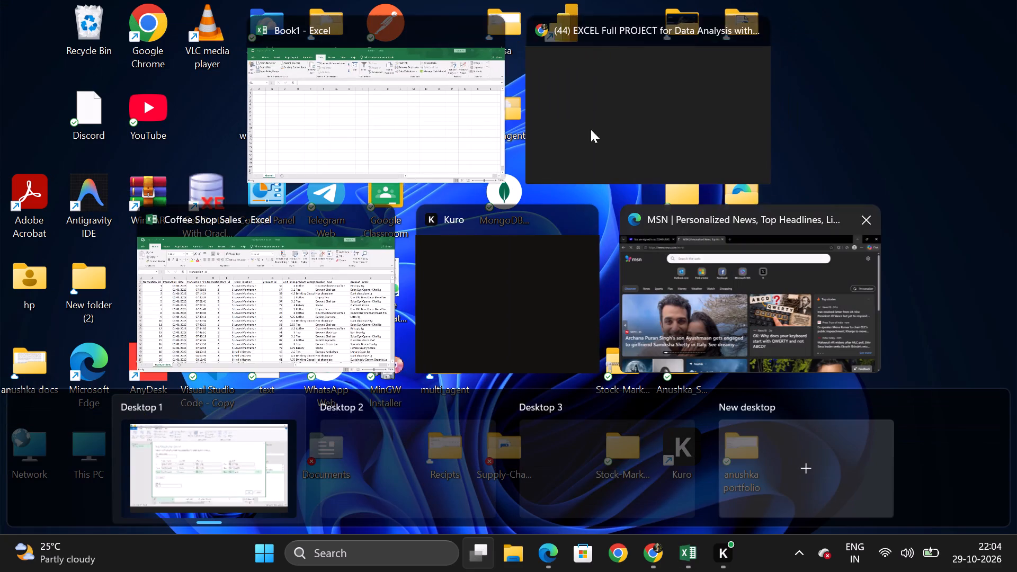
click(600, 98)
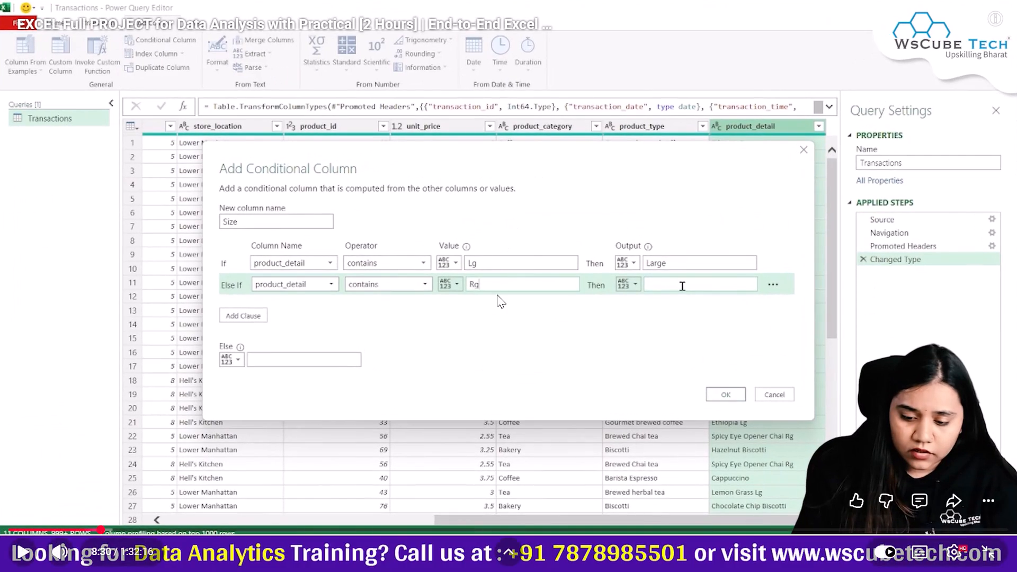
click(497, 294)
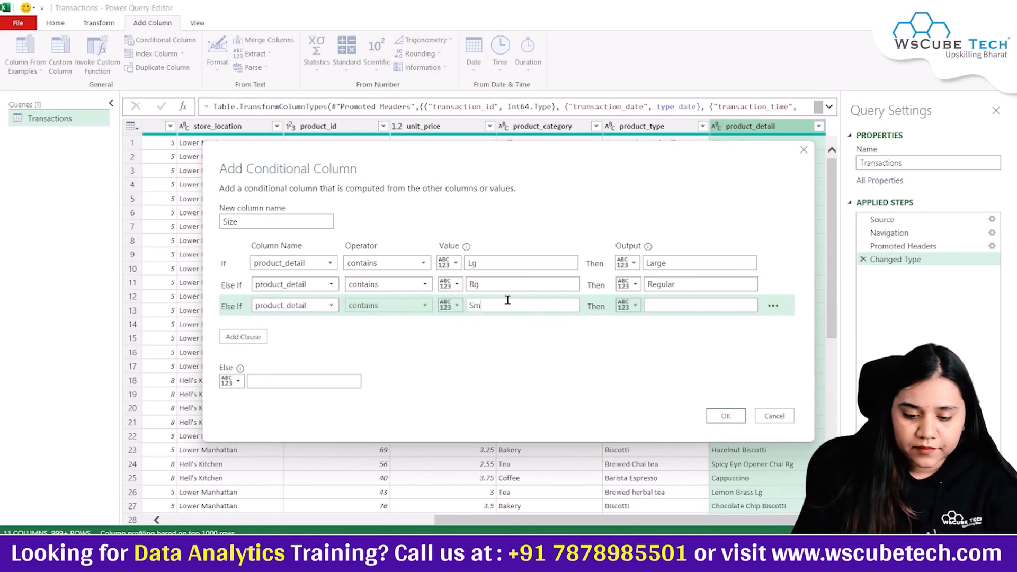
drag(497, 294, 504, 347)
click(504, 347)
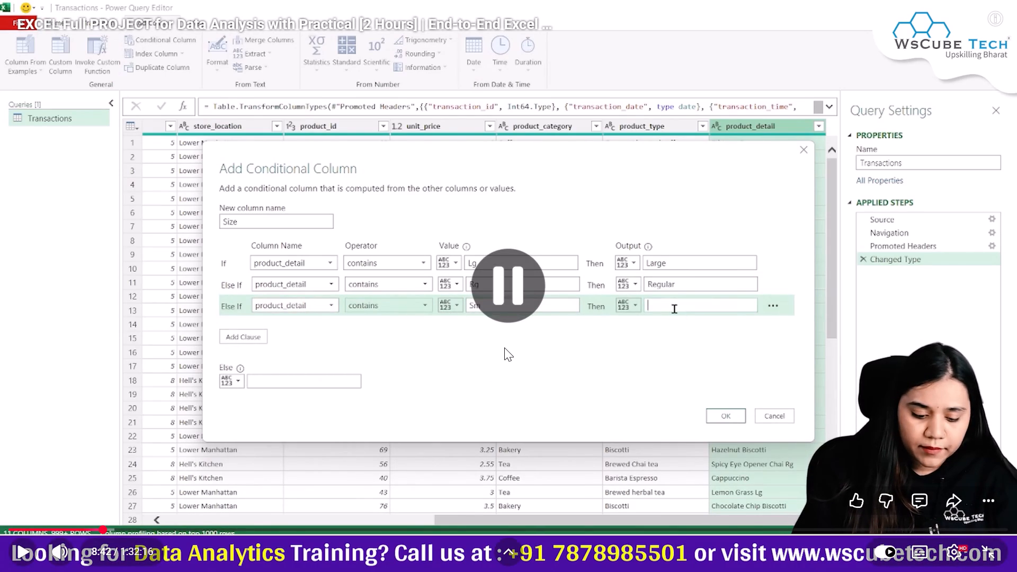
click(504, 347)
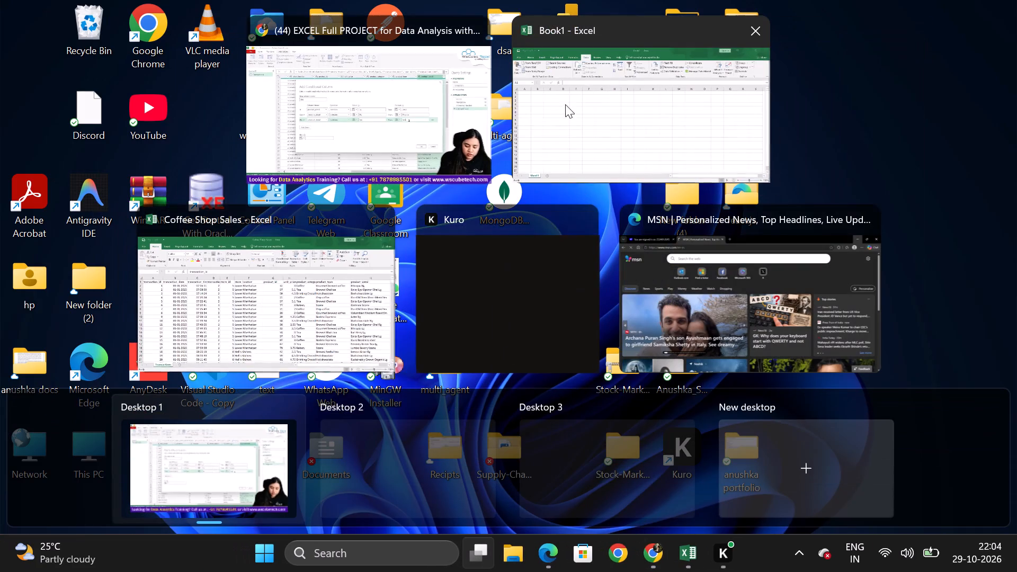
Return to the Power Query Editor in Excel and set the operator of all three Size conditions to contains.
click(602, 154)
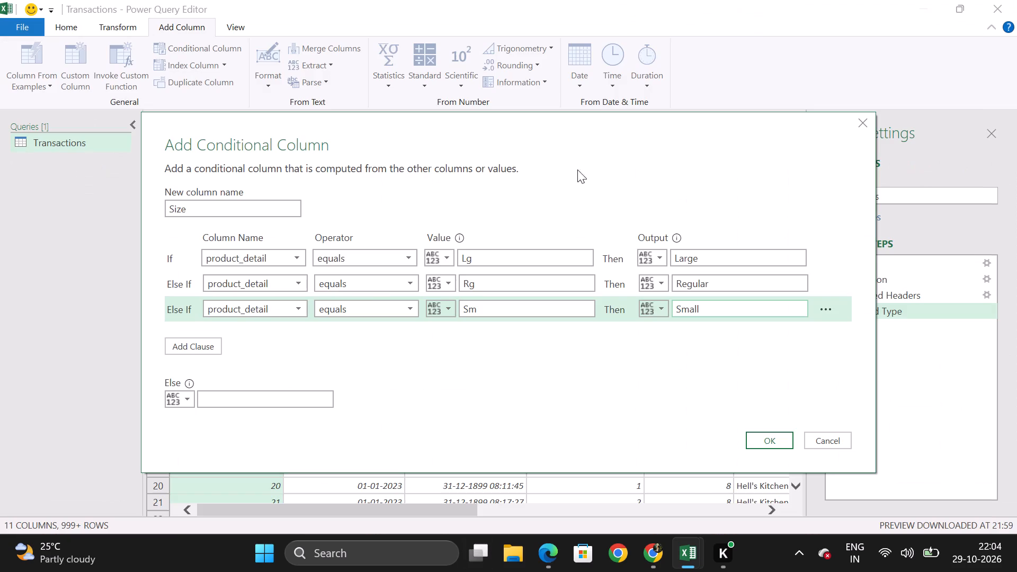
click(407, 249)
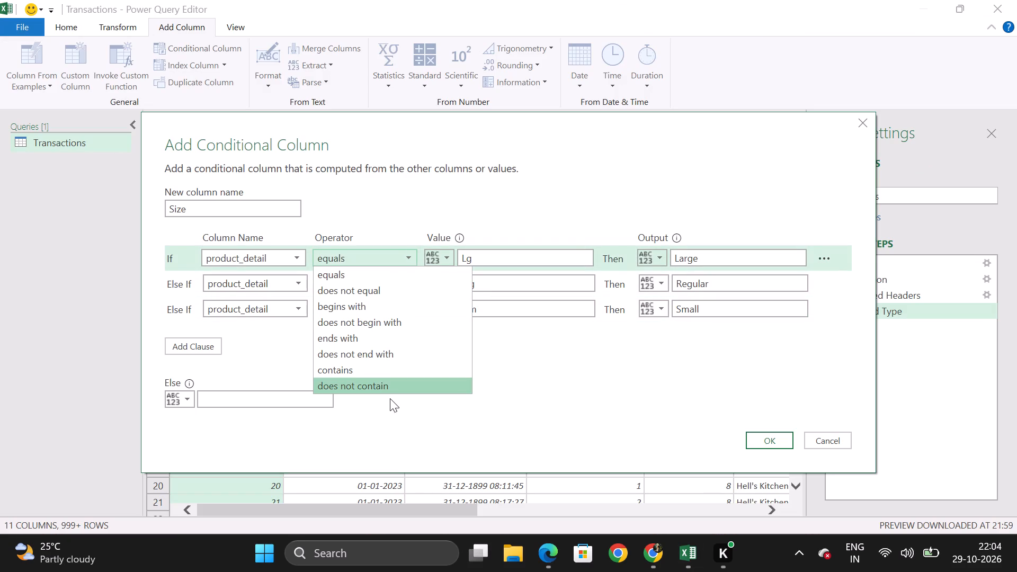
click(390, 373)
click(374, 284)
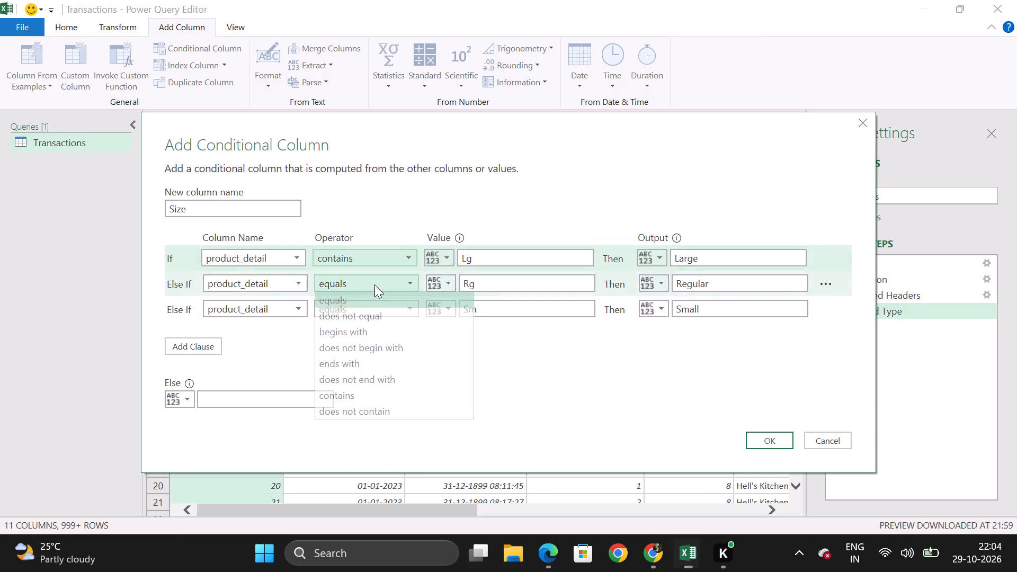
click(390, 390)
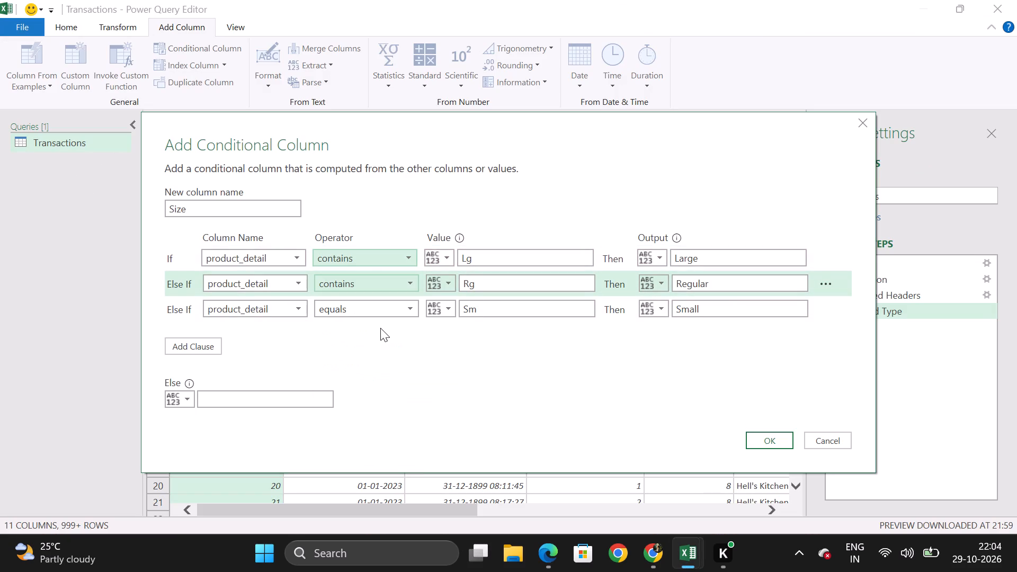
click(379, 314)
click(397, 422)
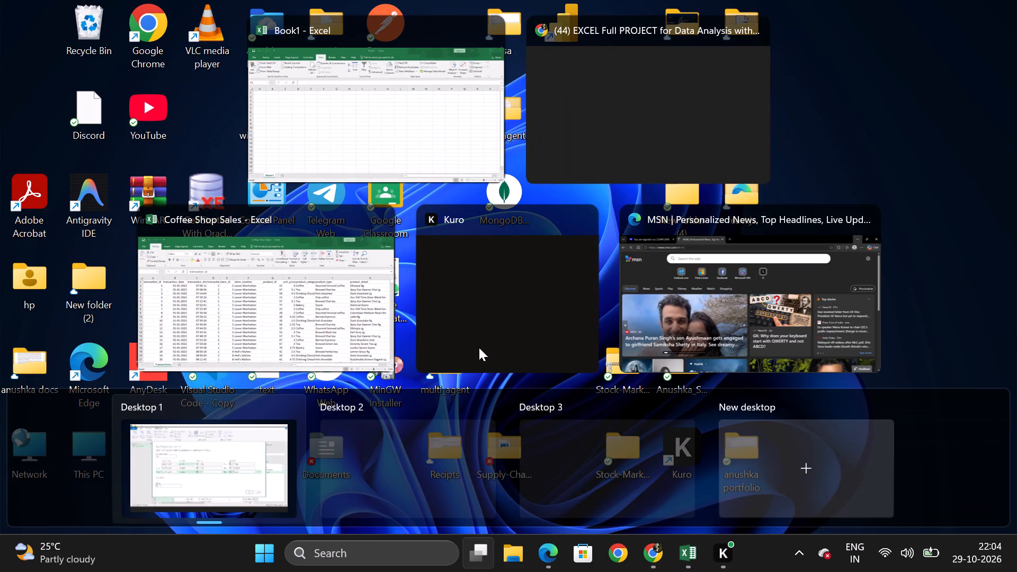
Switch to the tutorial video in Chrome, play the part on filling in the Else value, and pause it.
click(589, 106)
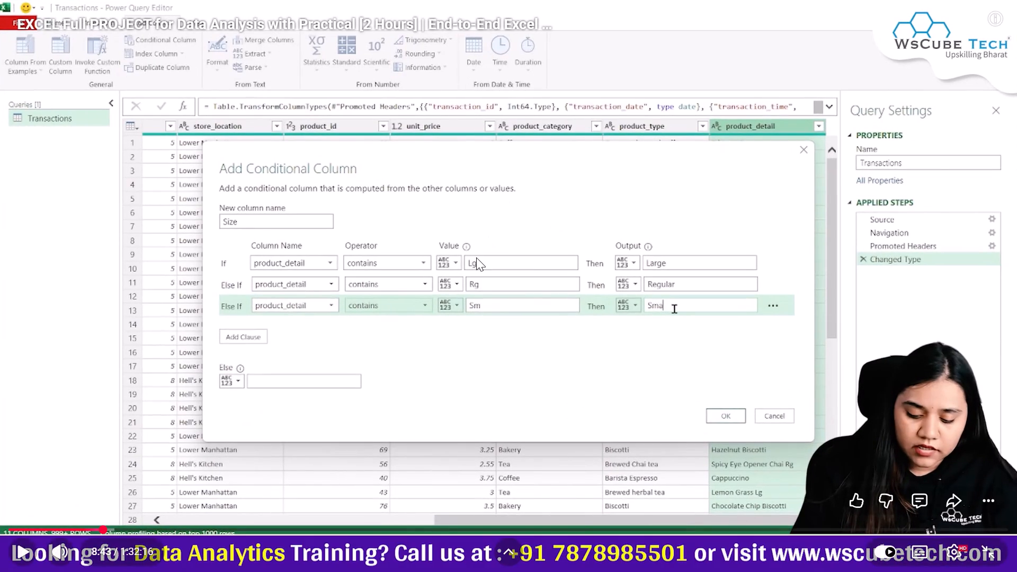
click(476, 257)
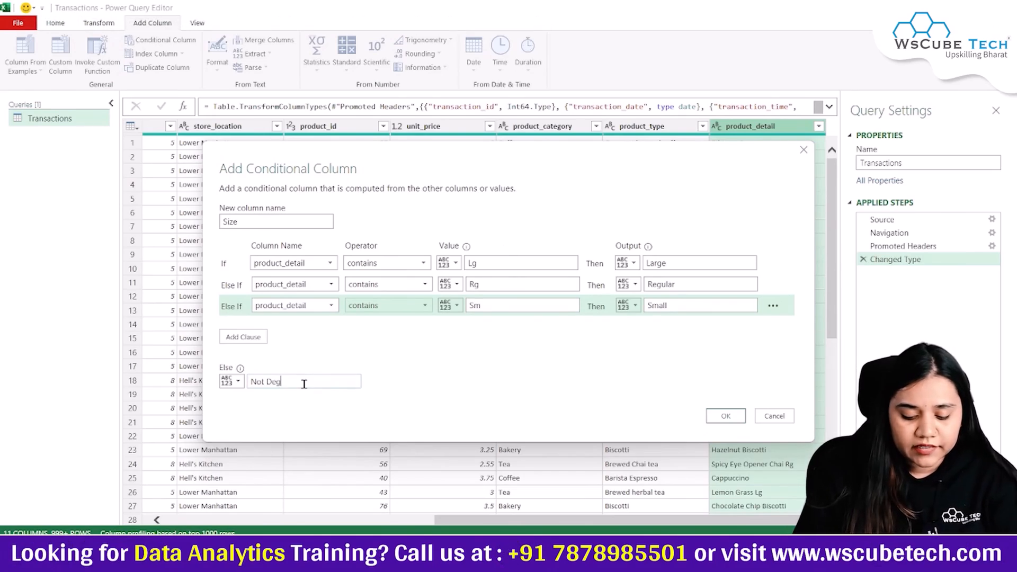
drag(503, 245, 457, 316)
click(457, 316)
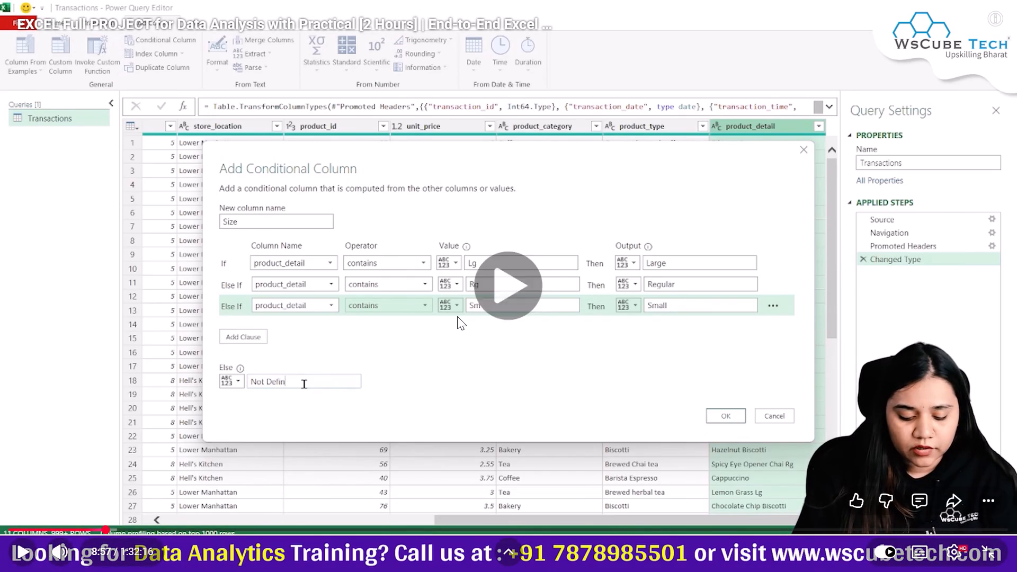
click(457, 316)
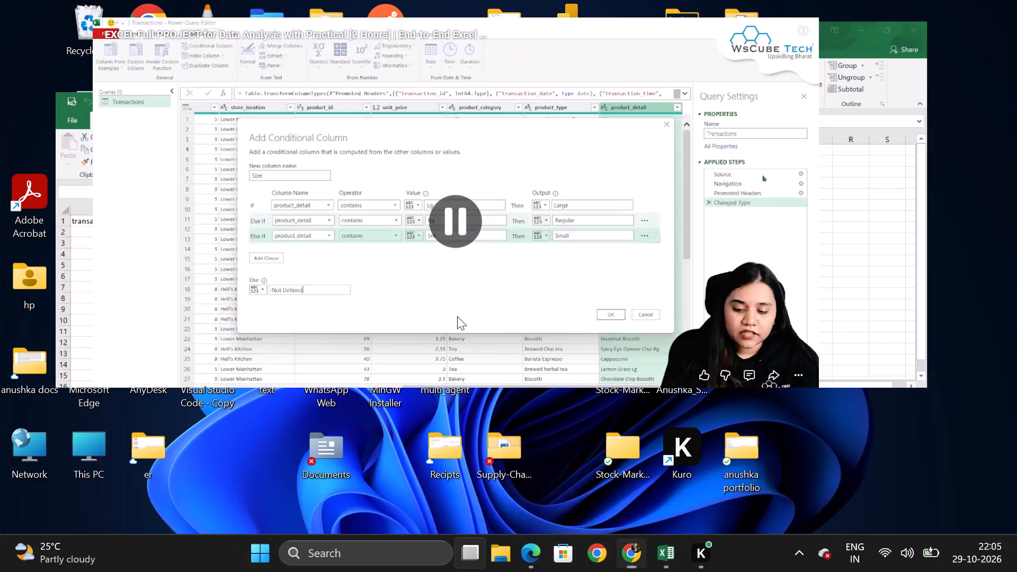
Return to the Power Query Editor in Excel and set the Else output of the conditional column to Not Defined.
click(590, 123)
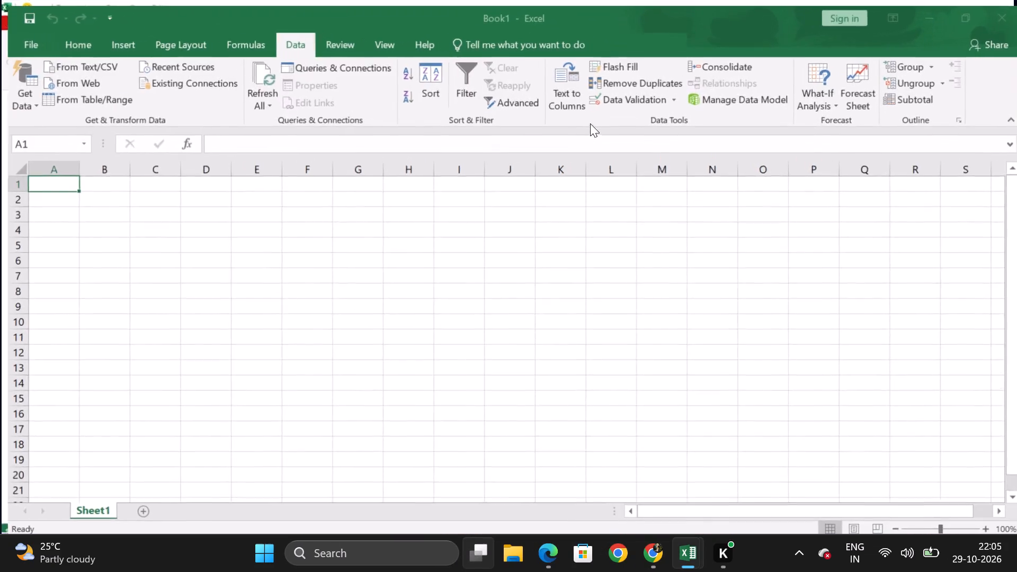
click(260, 402)
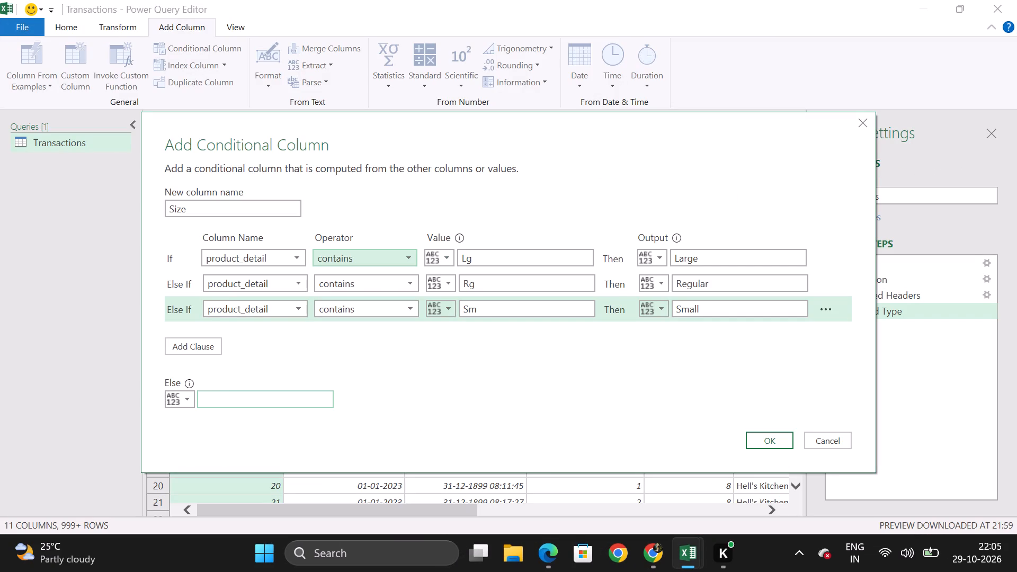
text(Not)
key(space)
text(Defined)
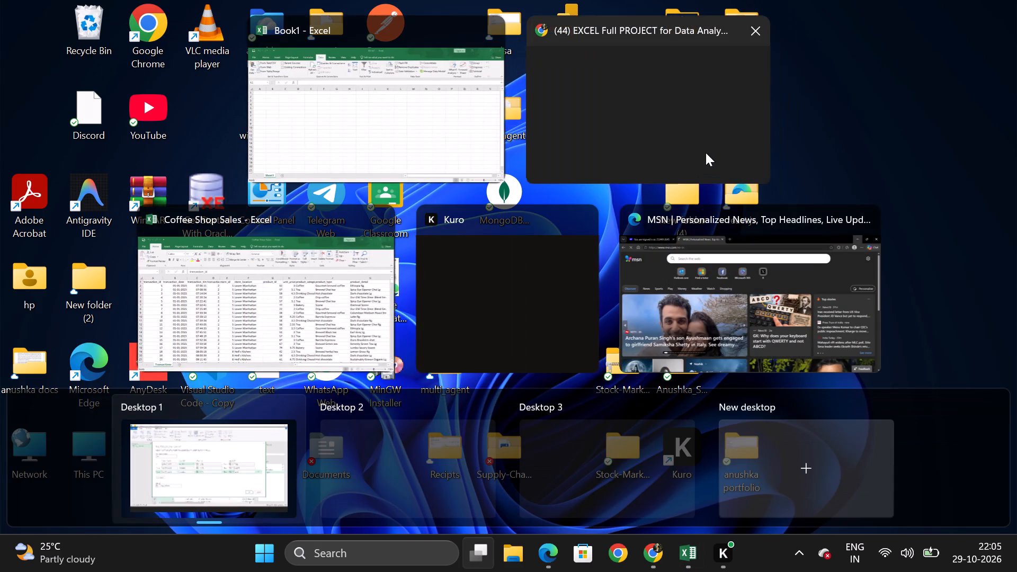
Switch to the tutorial video in Chrome and watch the part on finishing the conditional column.
click(706, 153)
click(529, 380)
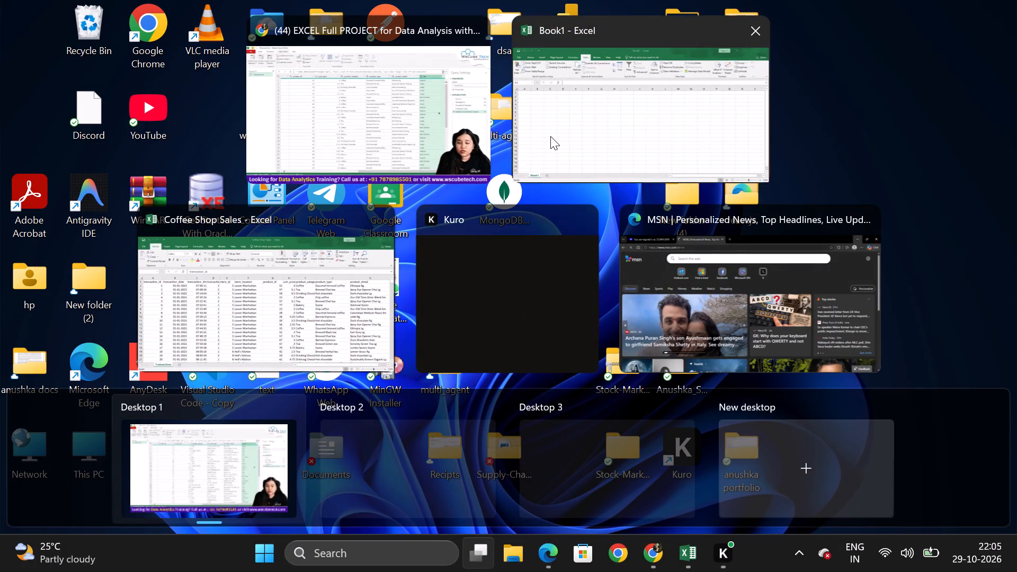
Return to the Power Query Editor in Excel and create the conditional Size column with the entered clauses.
click(550, 136)
click(763, 441)
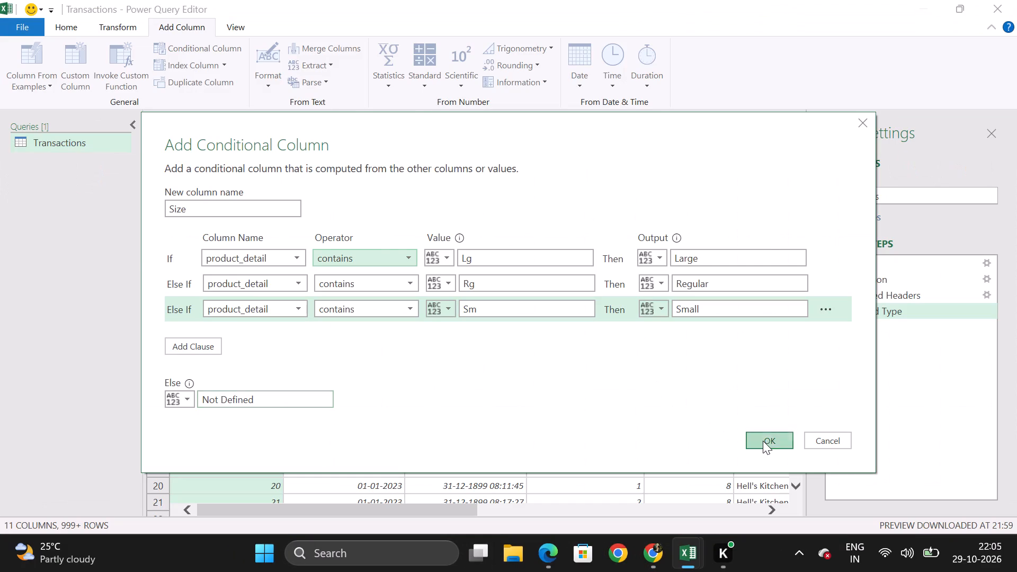
scroll(605, 310, left, 1)
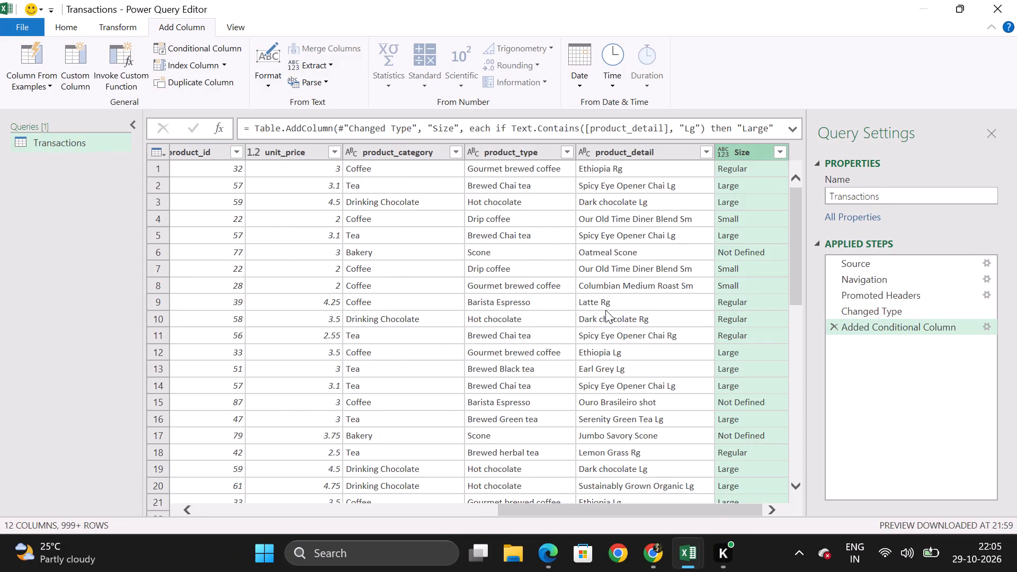
scroll(605, 310, left, 2)
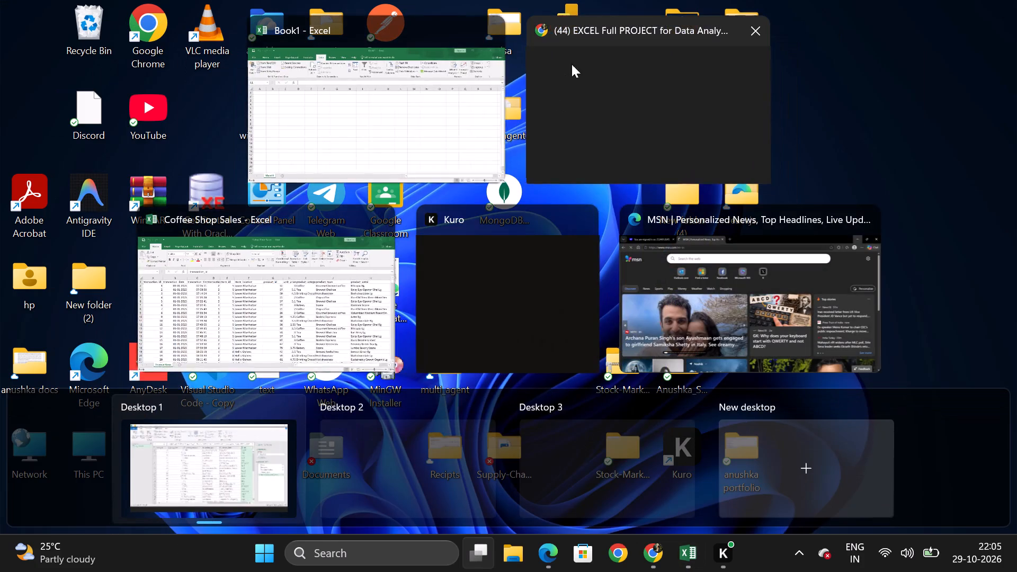
Switch to the tutorial video in Chrome, watch the part on replacing values in product_detail, and pause it.
double_click(591, 55)
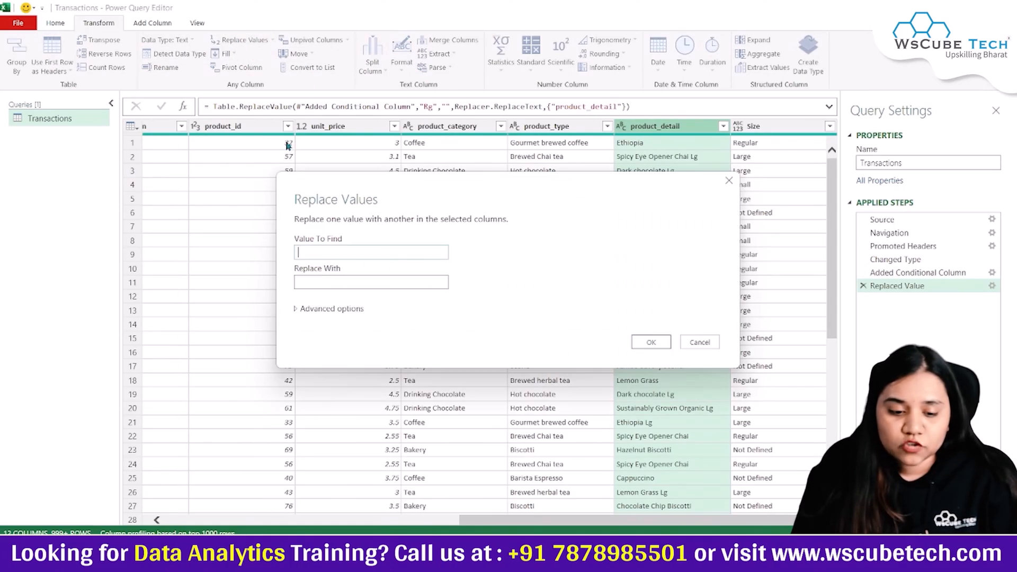
click(496, 281)
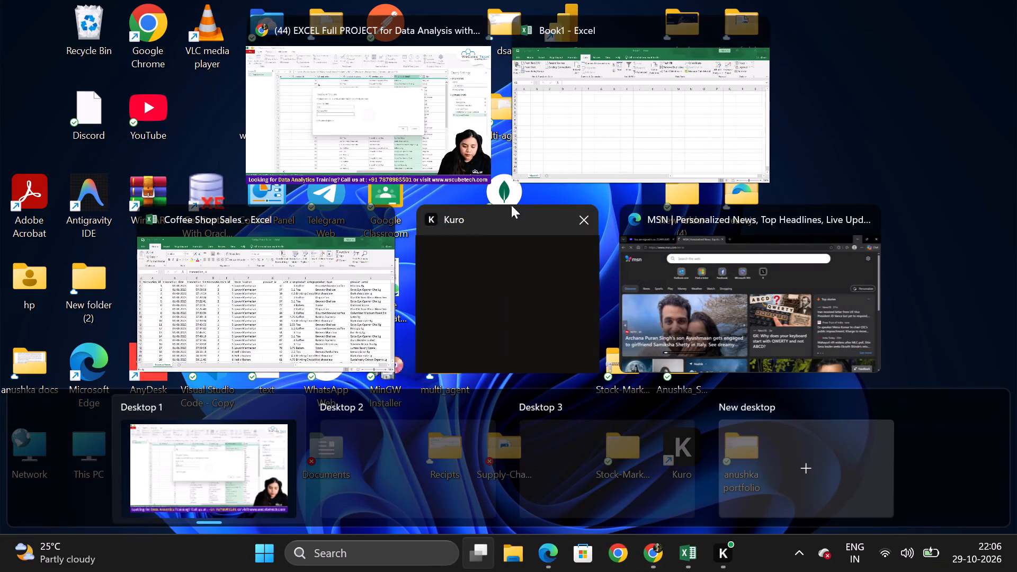
Return to the Power Query Editor in Excel and replace Rg with an empty value in the product_detail column.
click(609, 142)
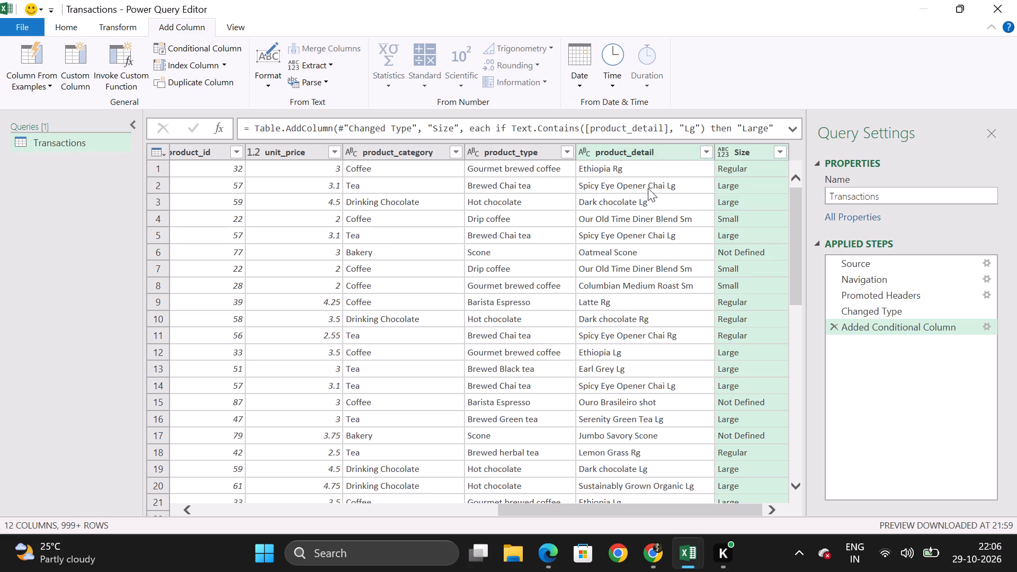
click(644, 152)
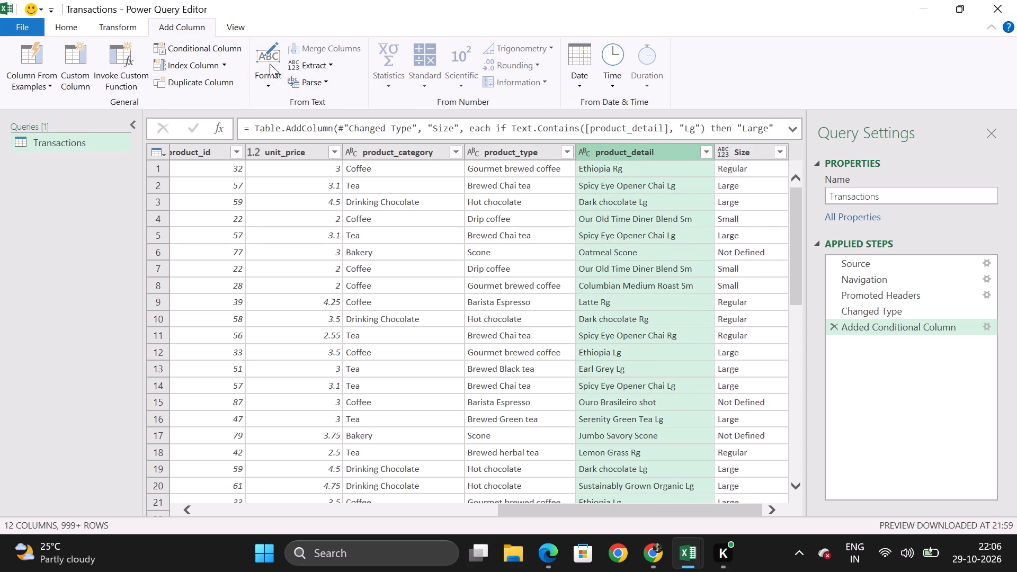
click(120, 17)
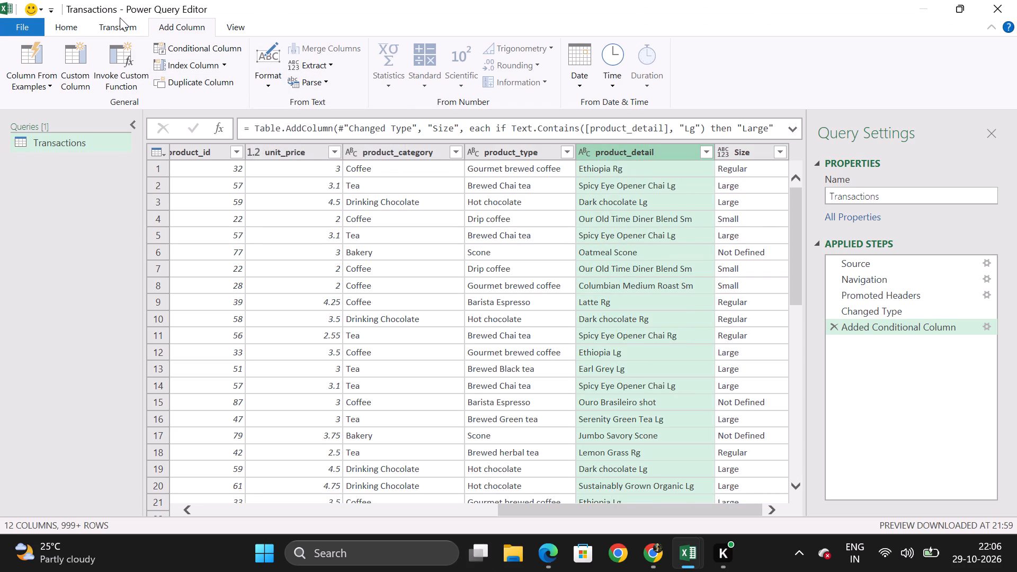
click(127, 23)
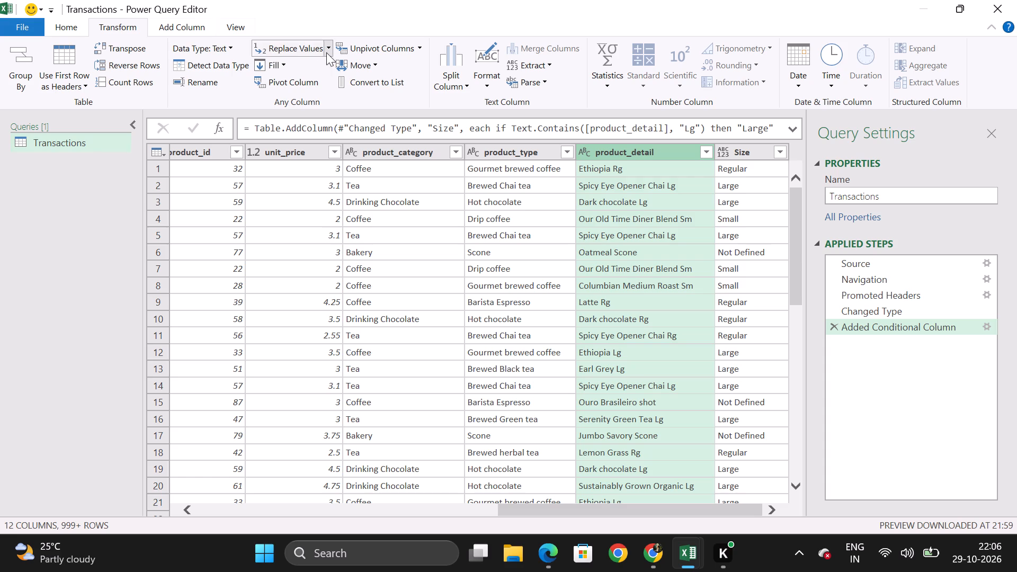
click(314, 49)
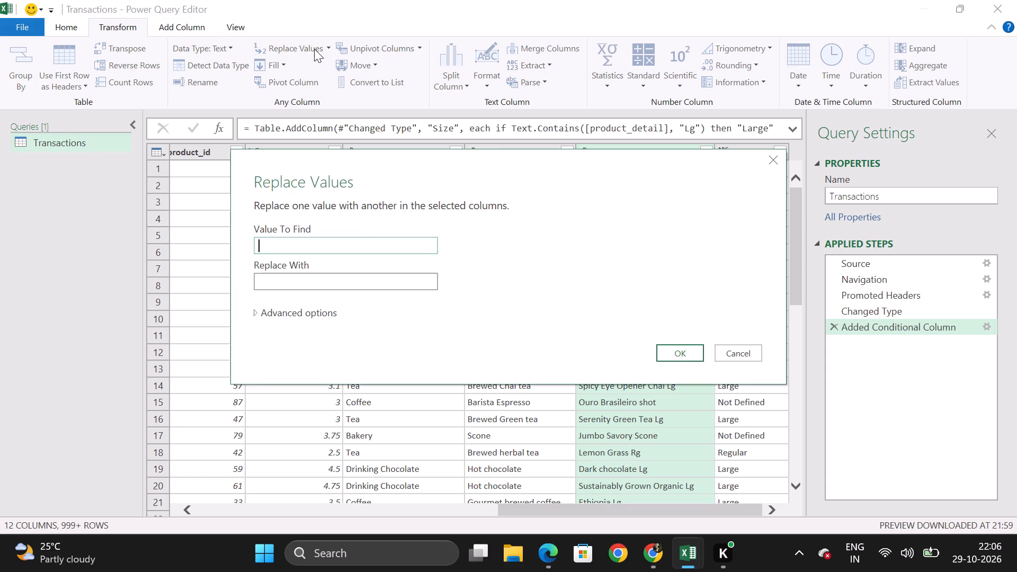
click(323, 242)
key(r)
key(BackSpace)
text(RG)
key(BackSpace)
key(g)
click(682, 356)
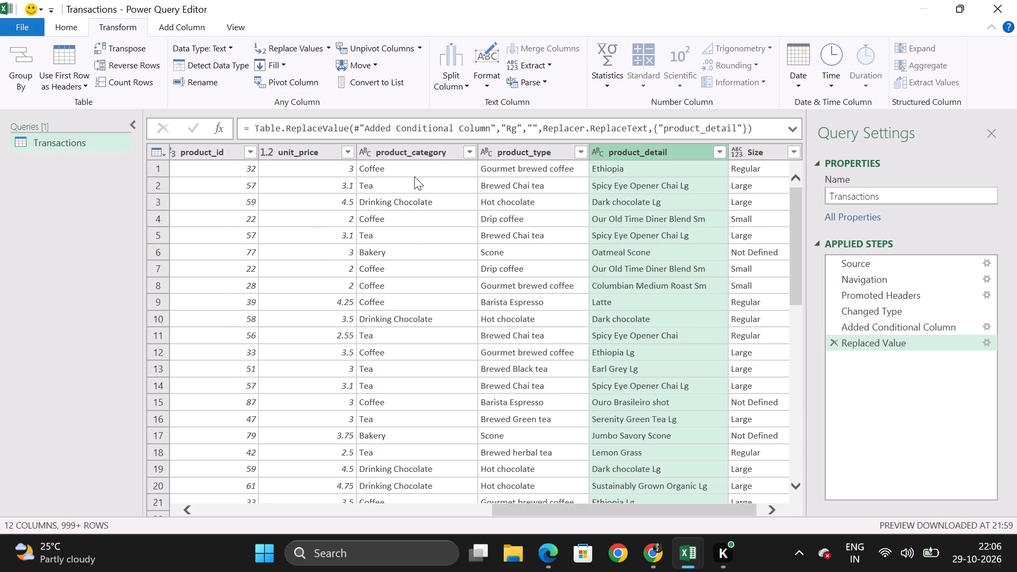
Replace Lg with an empty value in the product_detail column.
click(298, 49)
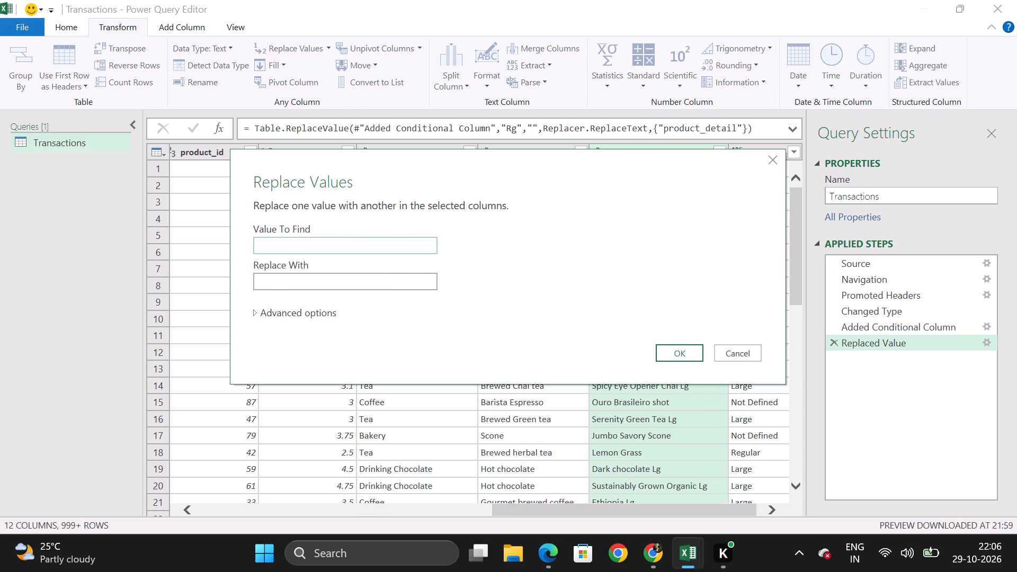
click(347, 244)
text(Lg)
click(694, 354)
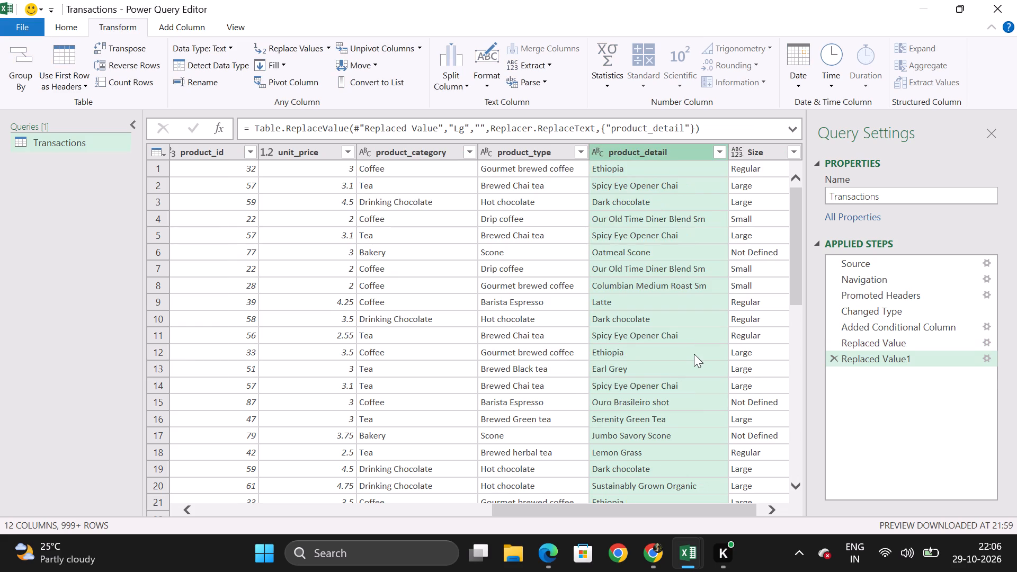
Replace Sm with an empty value in the product_detail column and check the column's rows.
click(277, 44)
click(351, 249)
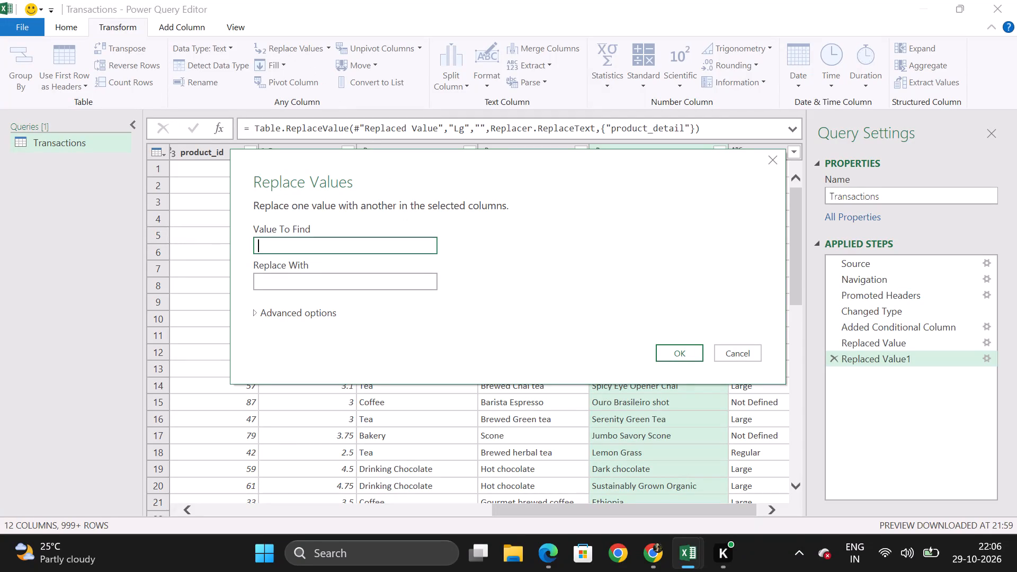
key(s)
key(BackSpace)
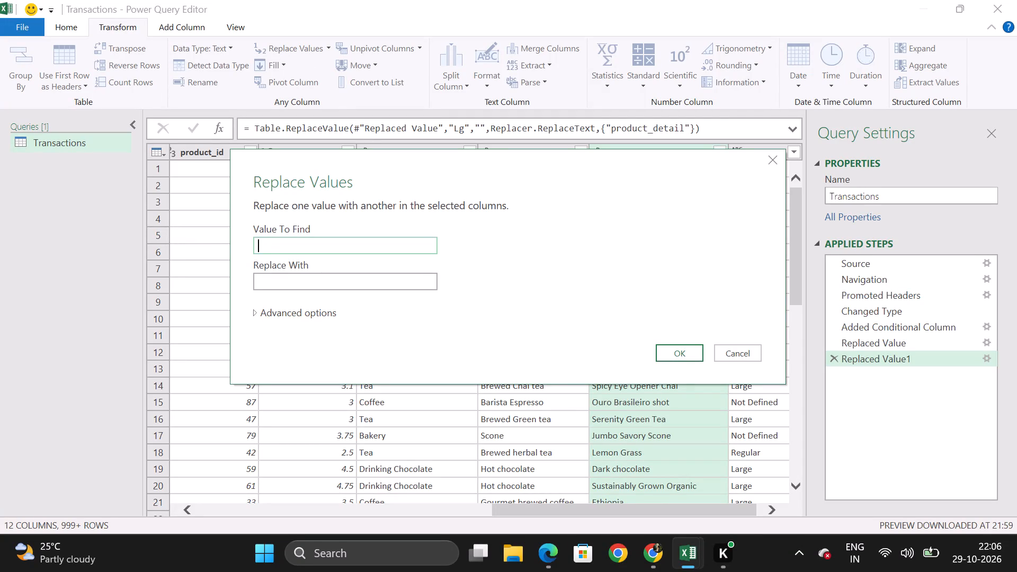
key(shift+s)
key(m)
click(676, 348)
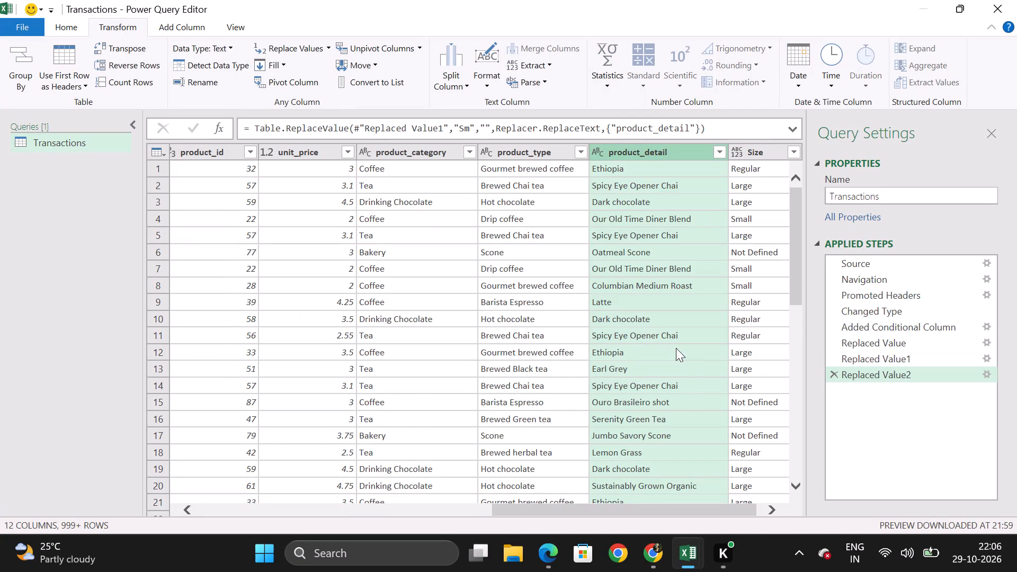
scroll(676, 348, down, 9)
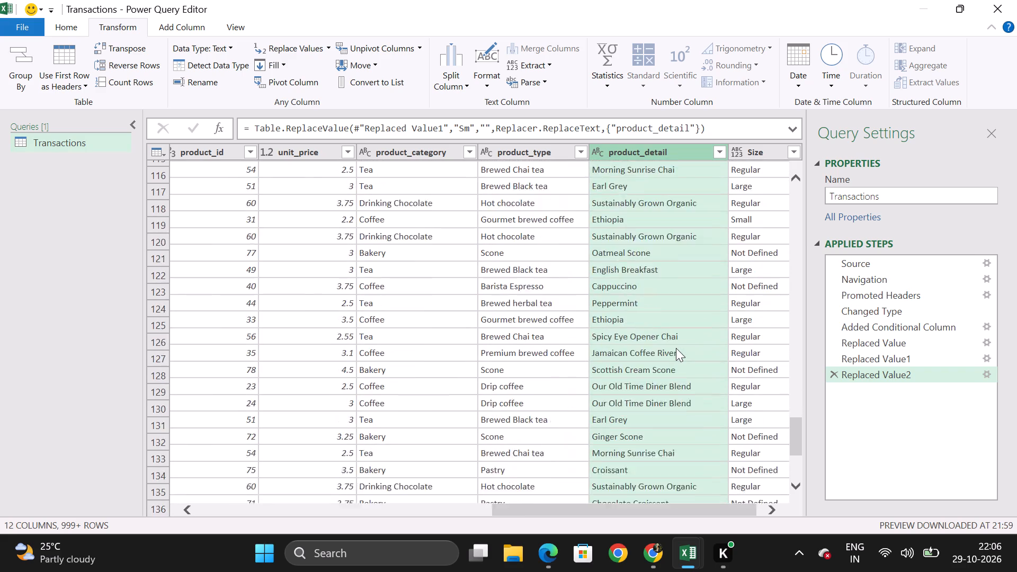
scroll(676, 348, down, 1)
scroll(676, 348, left, 4)
scroll(676, 348, up, 17)
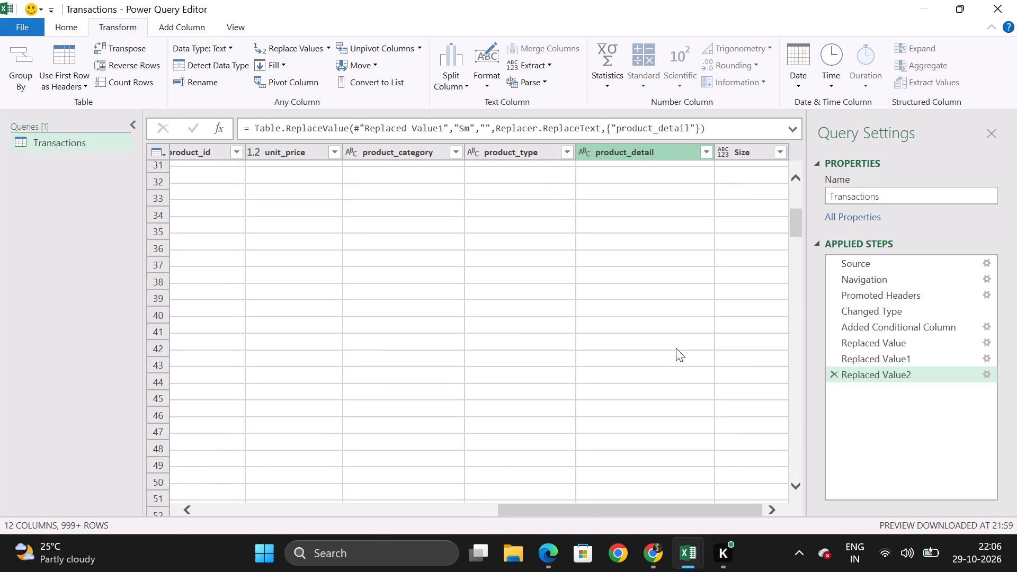
scroll(676, 348, up, 2)
Switch to the tutorial video in Chrome and resume it at the part on replacing values in product_detail.
click(602, 93)
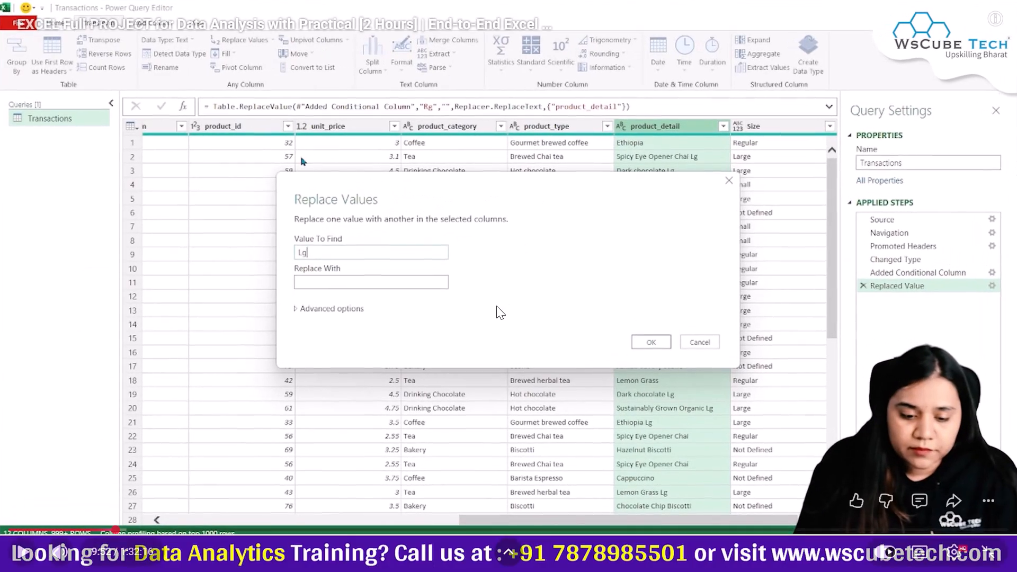
click(496, 306)
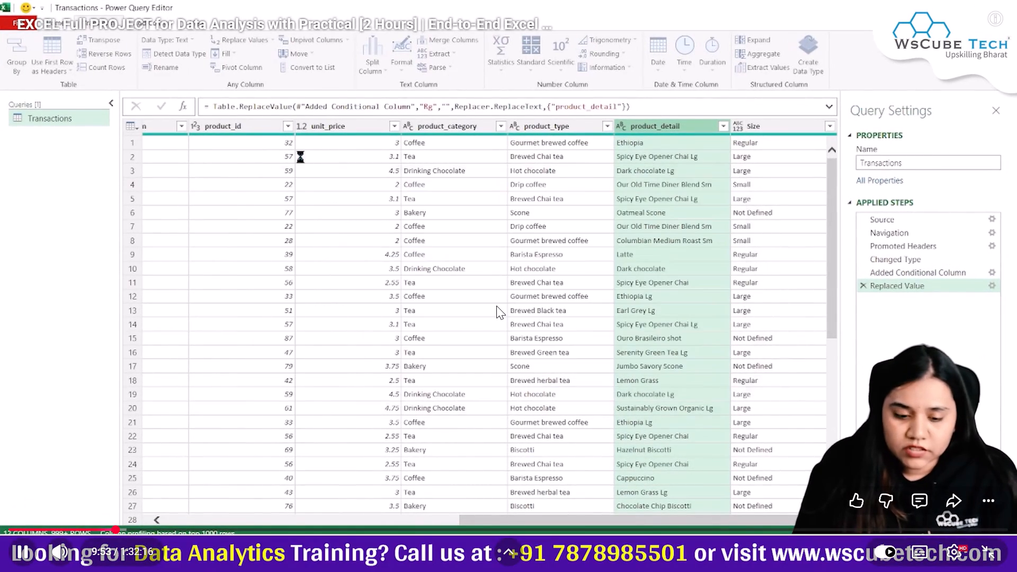
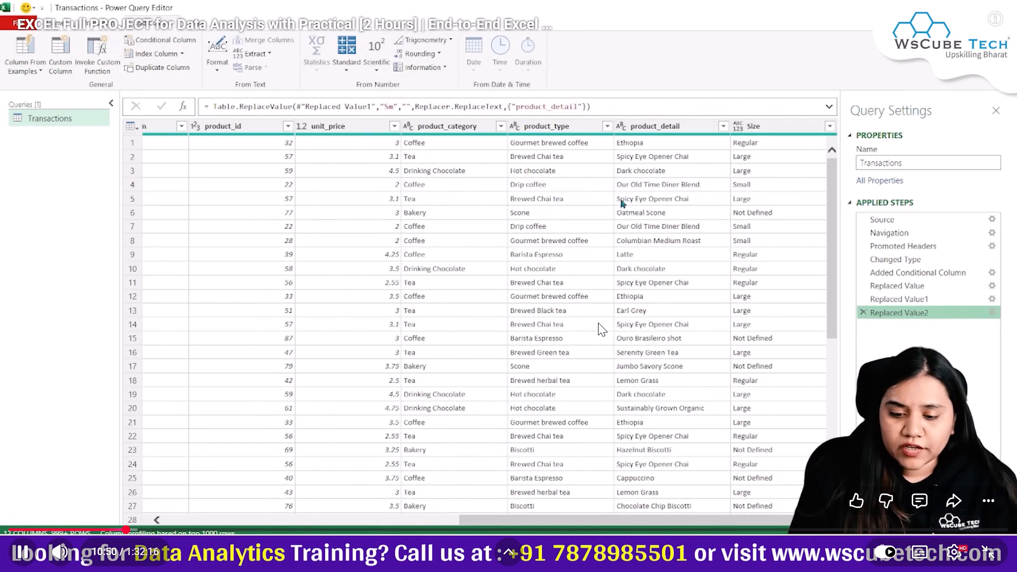
Rewind the tutorial video to rewatch the product_detail text length check, and pause it at the part on trimming the column.
key(Left)
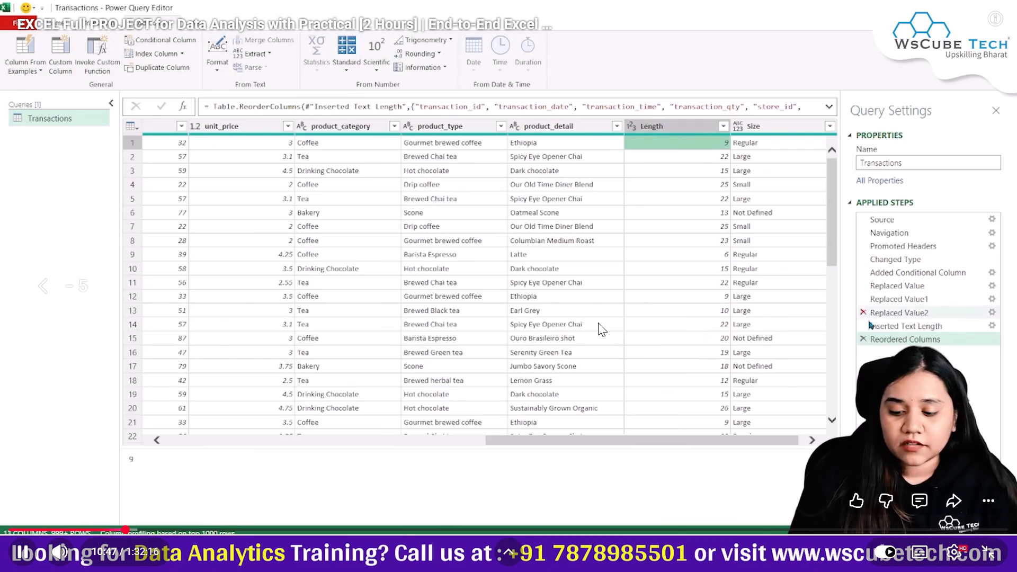
key(Left)
key(Left)
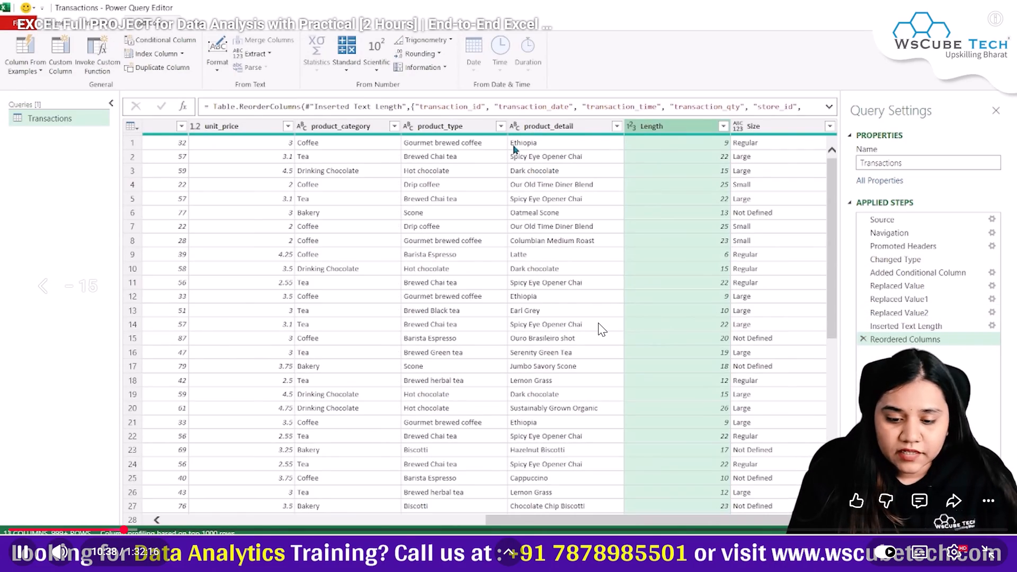
key(Left)
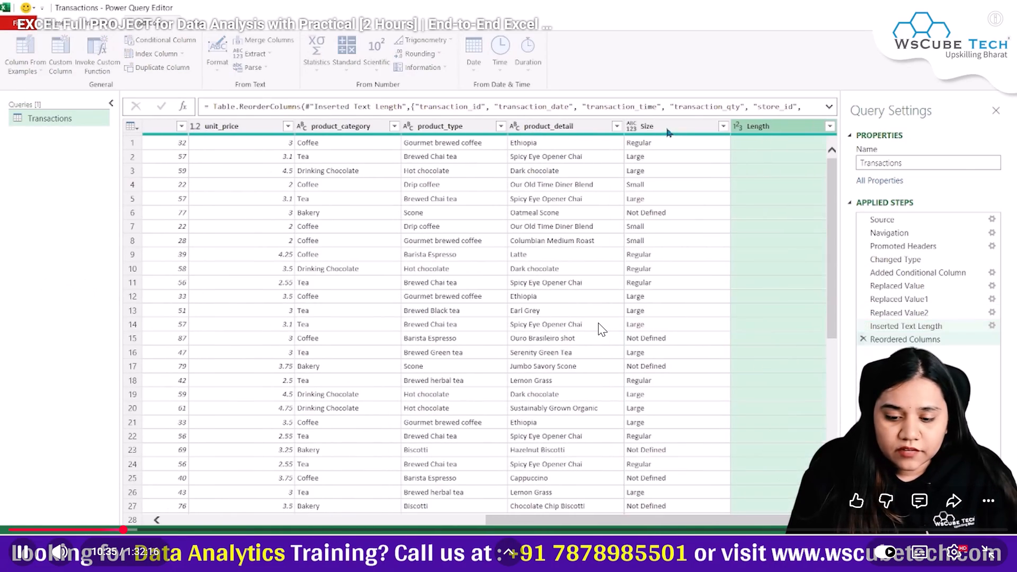
key(Left)
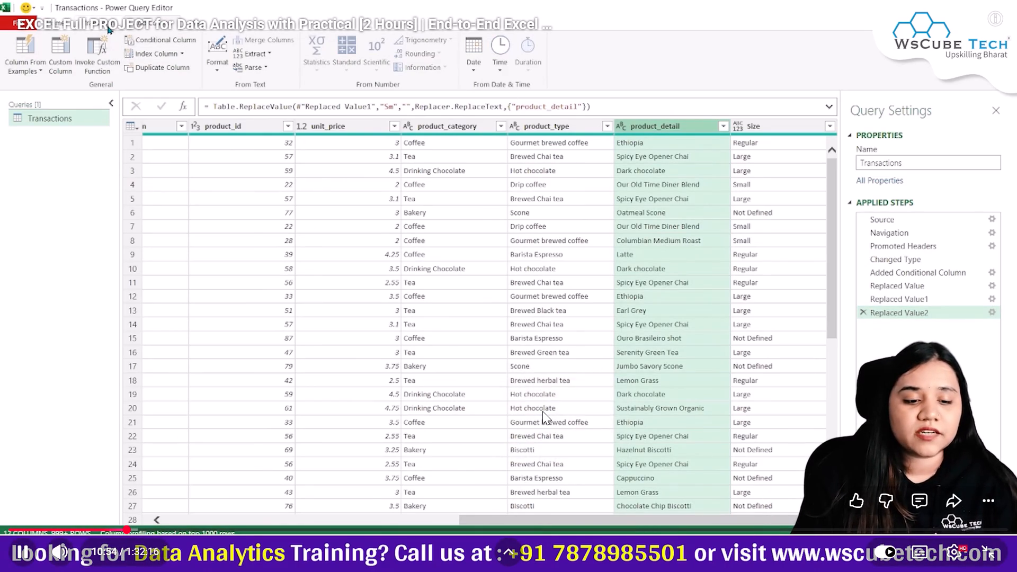
drag(542, 411, 570, 394)
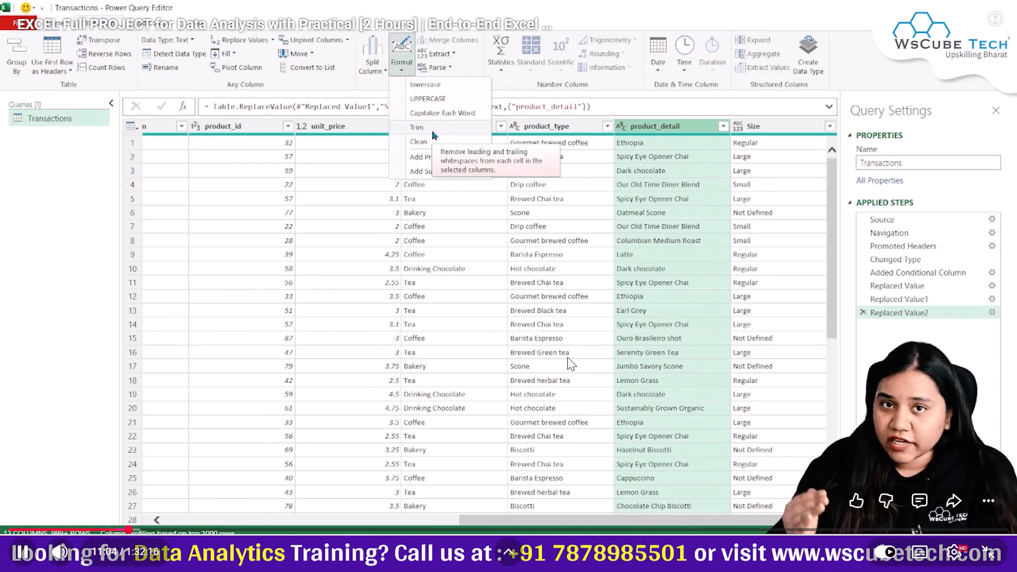
click(572, 314)
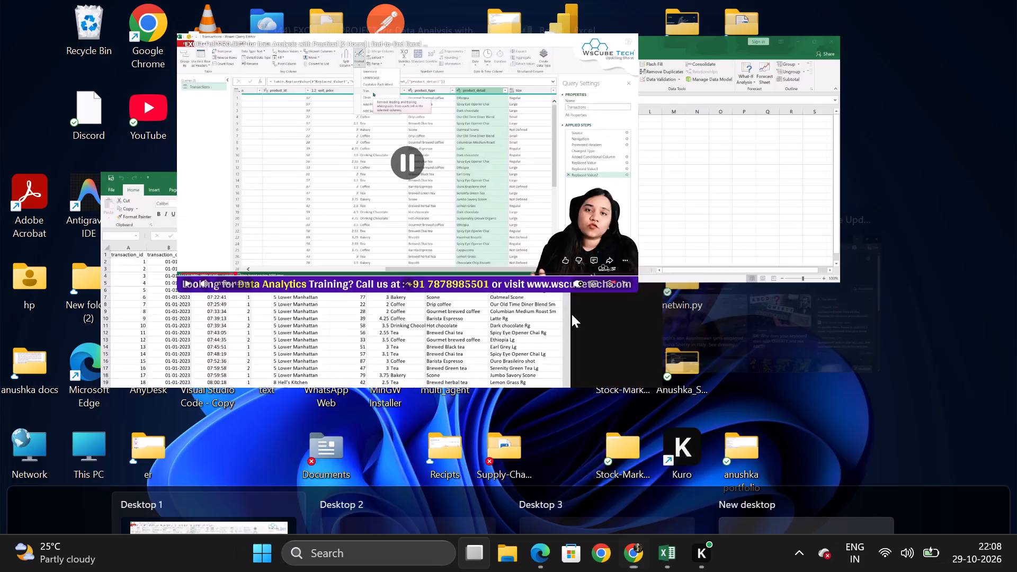
Switch to the Power Query Editor in Excel, trim the text in the product_detail column and check its rows.
click(559, 82)
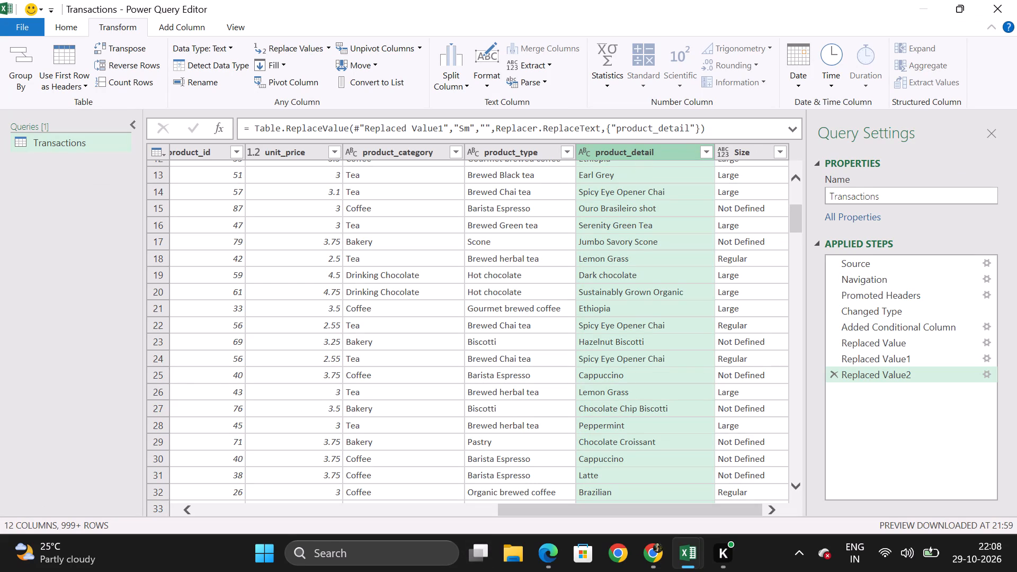
click(487, 88)
click(527, 149)
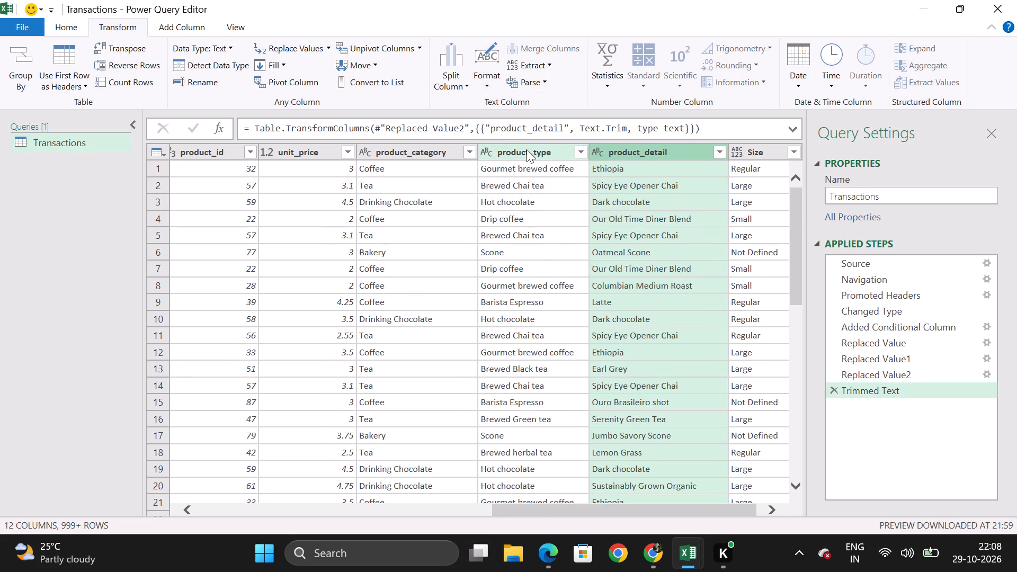
scroll(671, 283, down, 1)
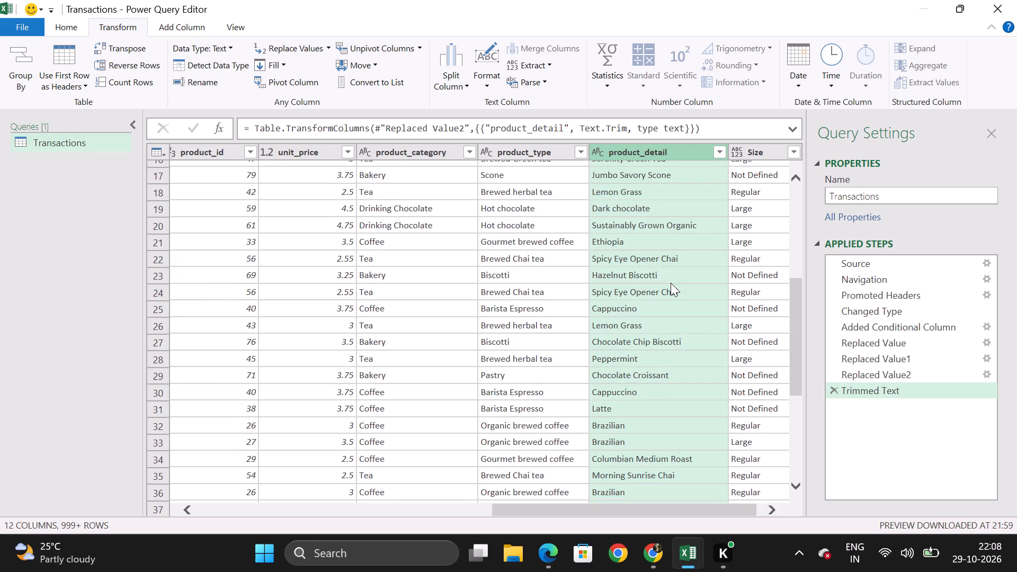
scroll(671, 283, down, 1)
scroll(671, 283, up, 2)
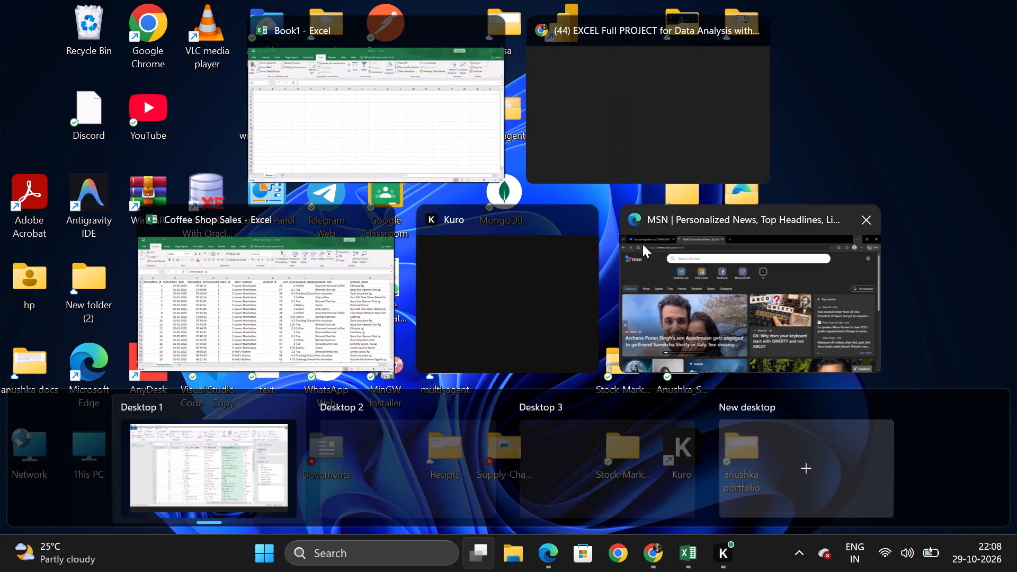
Switch to the tutorial video in Chrome, resume it and skip the advertisement.
click(622, 150)
click(506, 306)
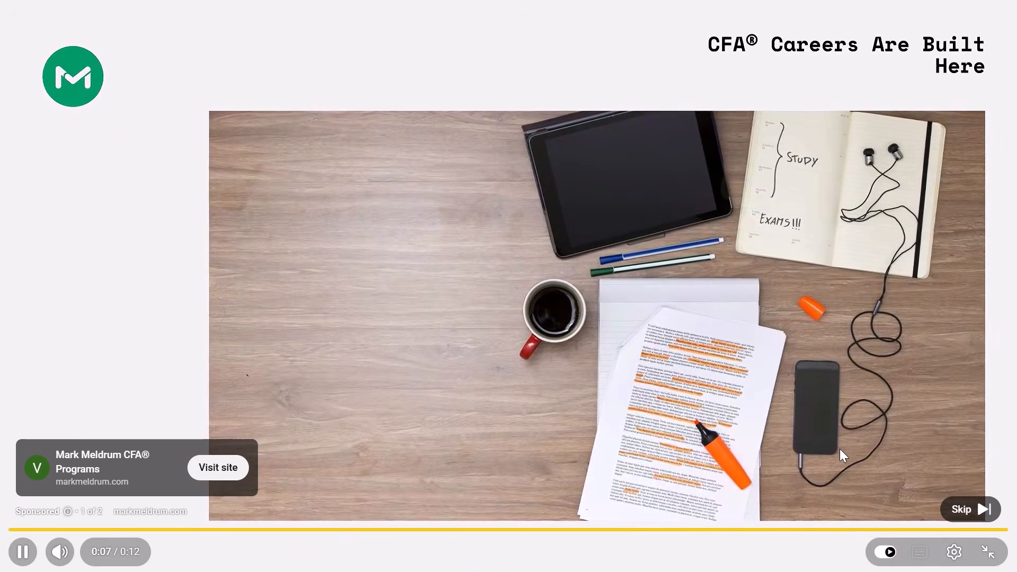
click(992, 513)
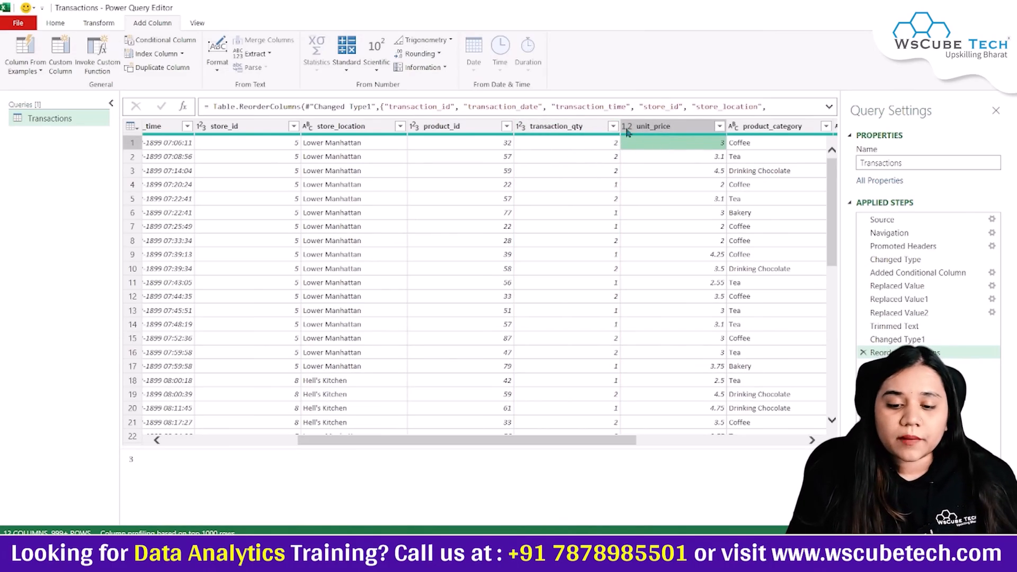
Rewind the tutorial to the part on extracting the text length of product_detail after the trim, to rewatch from there.
key(Left)
key(Left)
key(Left)
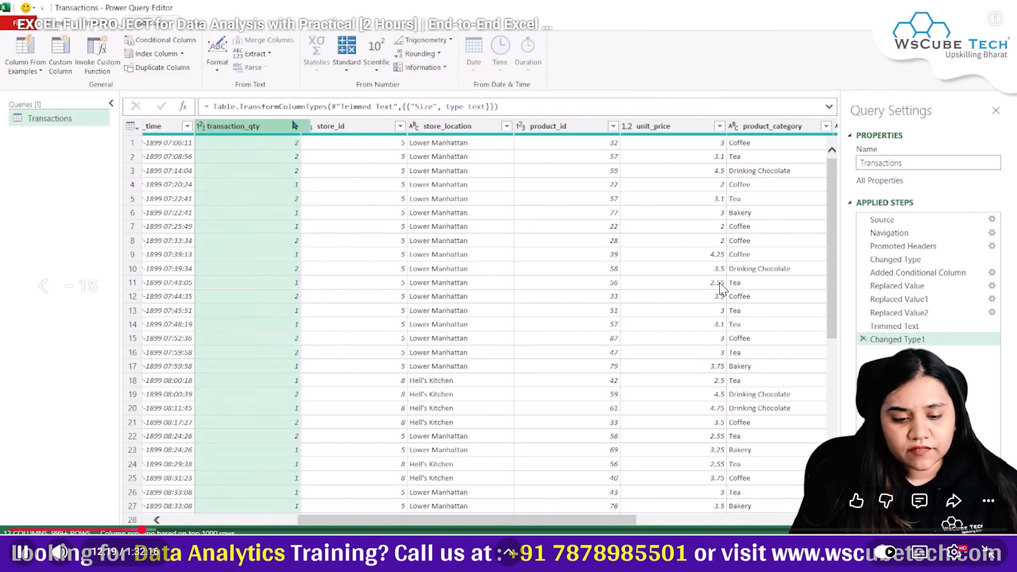
key(Left)
key(Left)
key(Left)
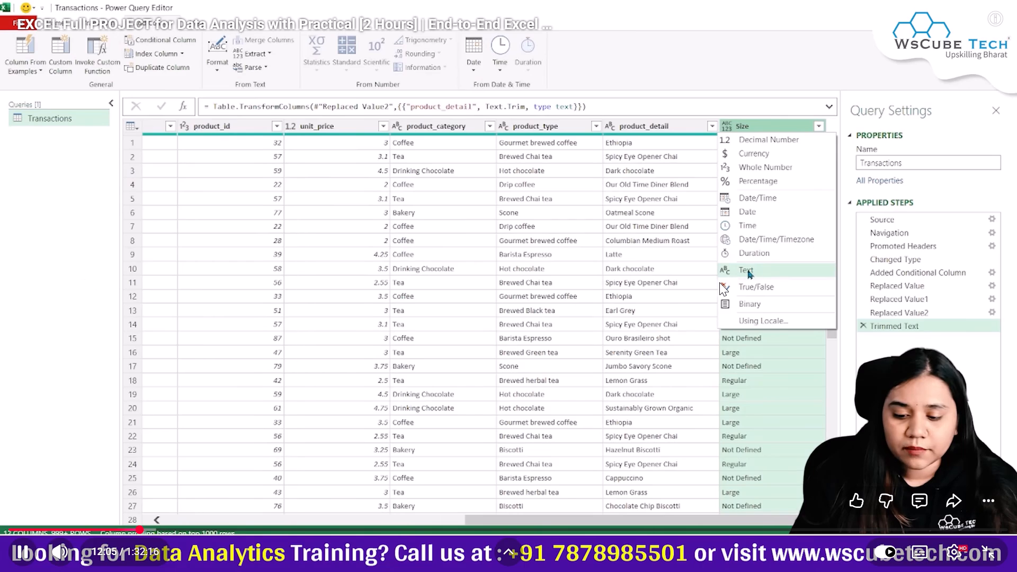
key(Left)
key(Left)
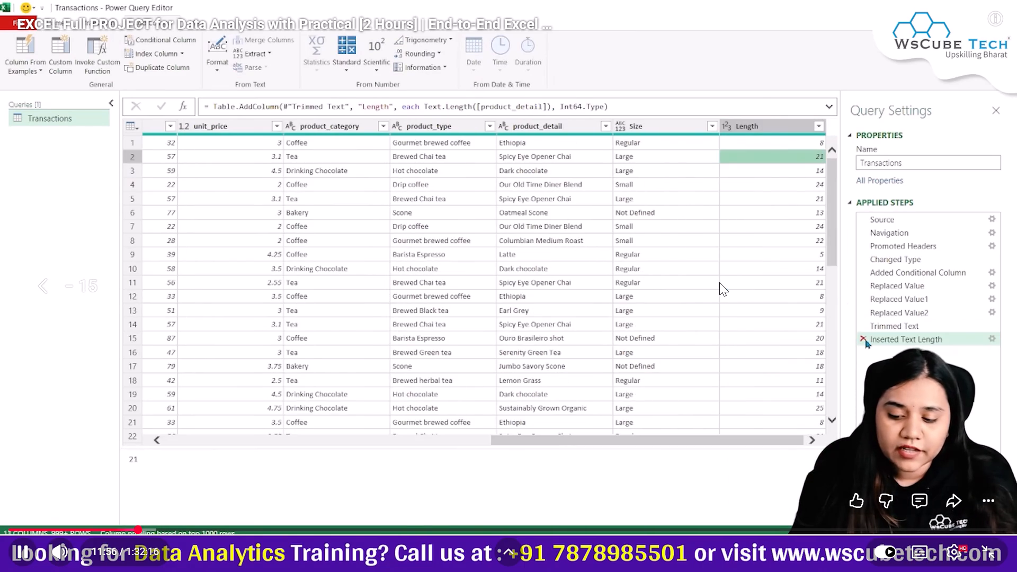
key(Left)
key(Left)
key(Left)
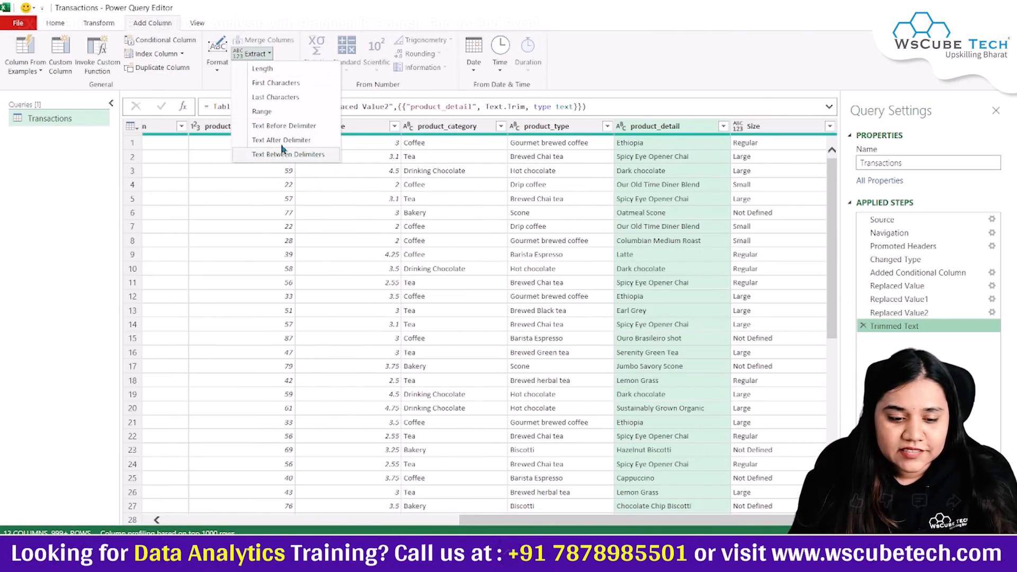
key(Right)
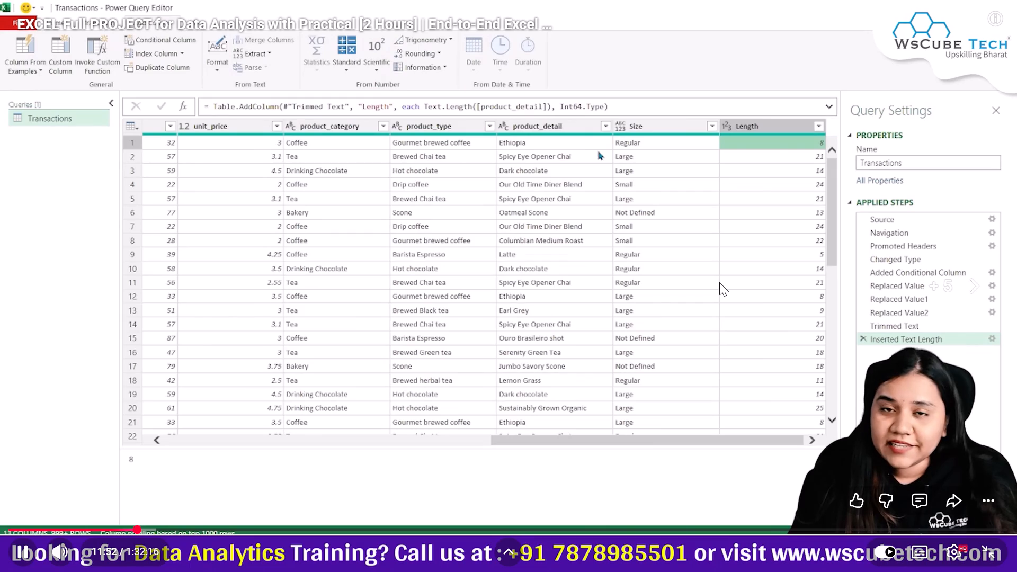
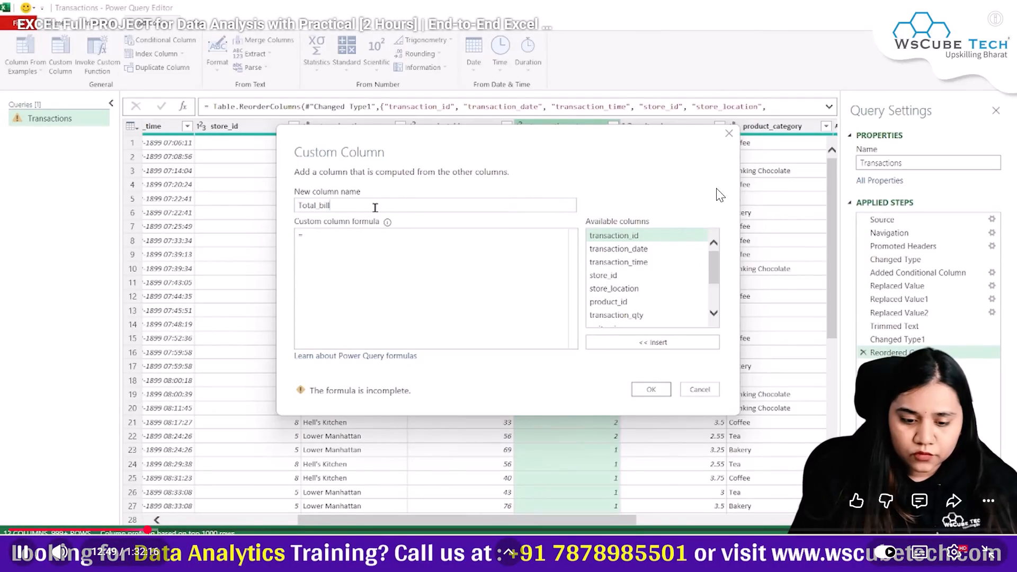
Rewatch the tutorial part on adding the Total_bill custom column, and pause where its formula is being built.
click(740, 255)
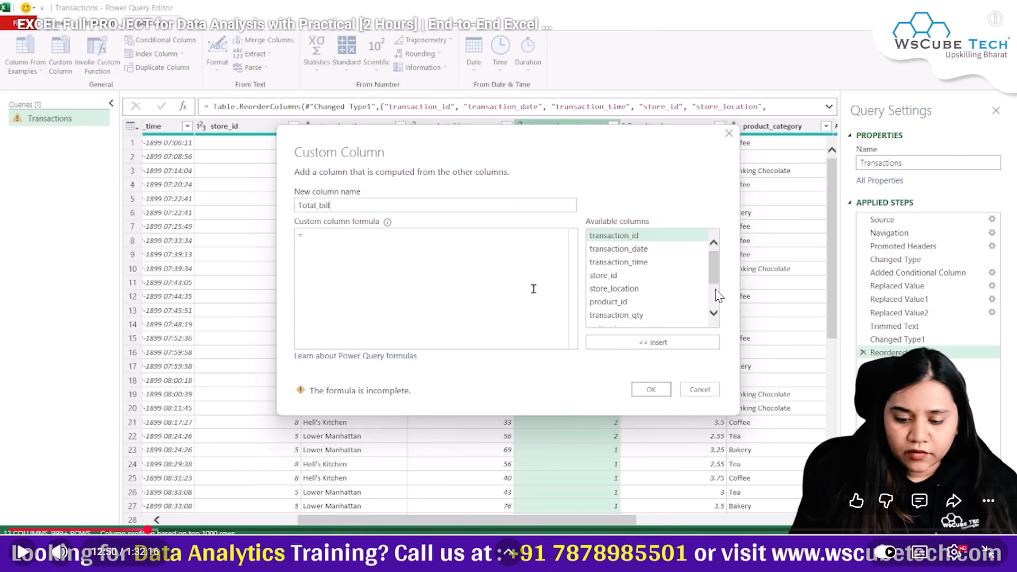
click(715, 289)
key(Left)
key(Left)
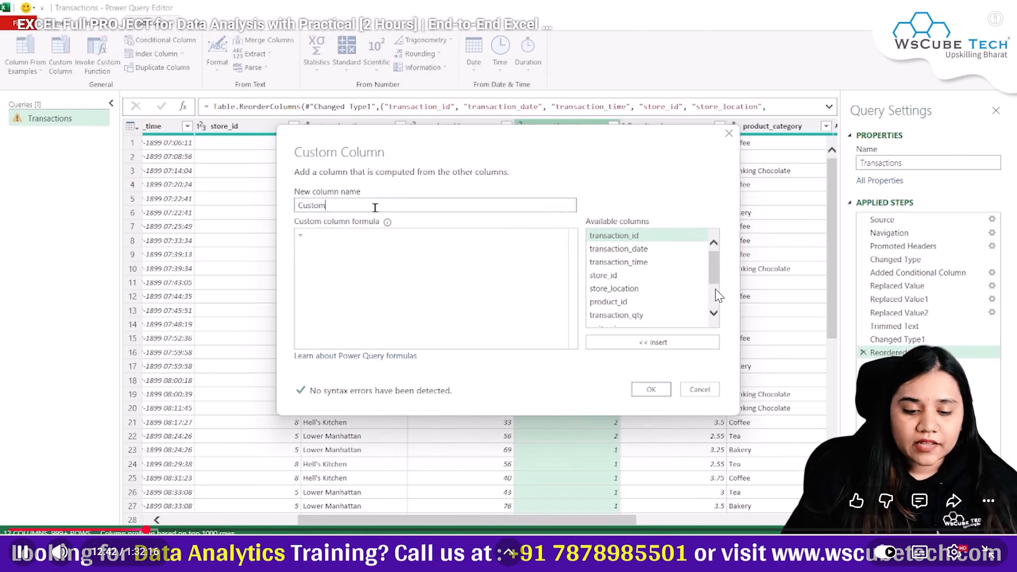
key(Left)
key(Left)
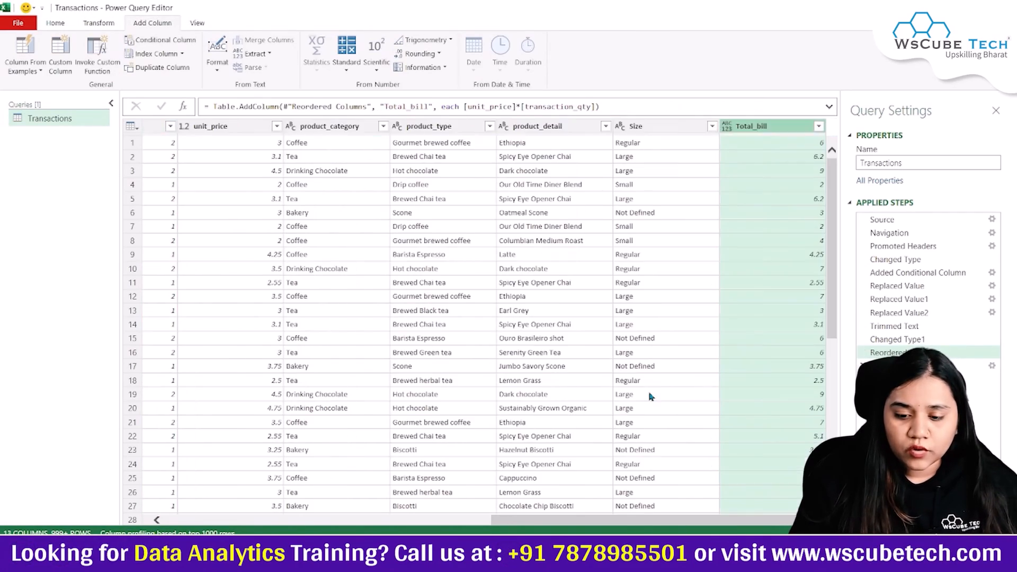
key(Left)
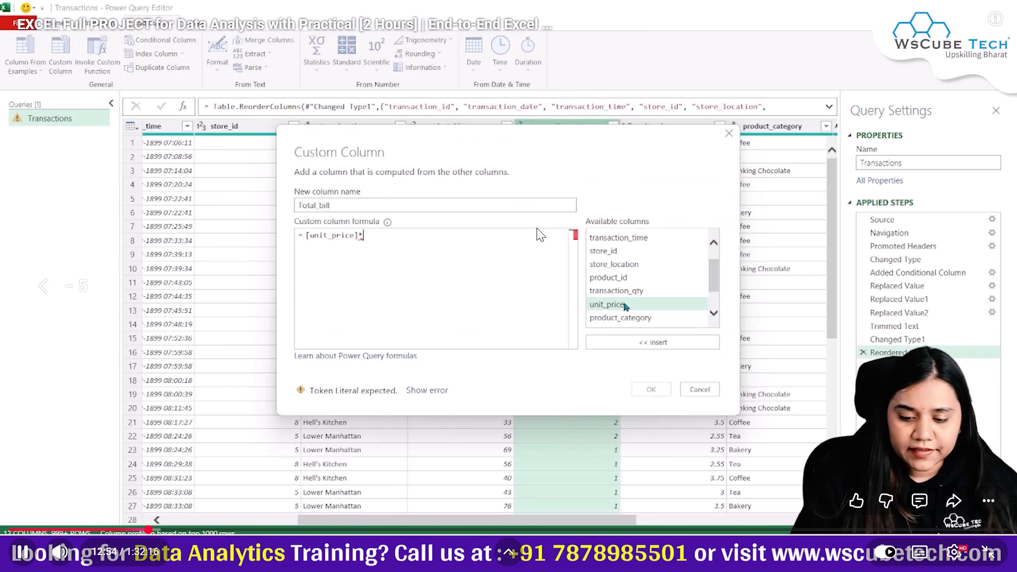
click(545, 310)
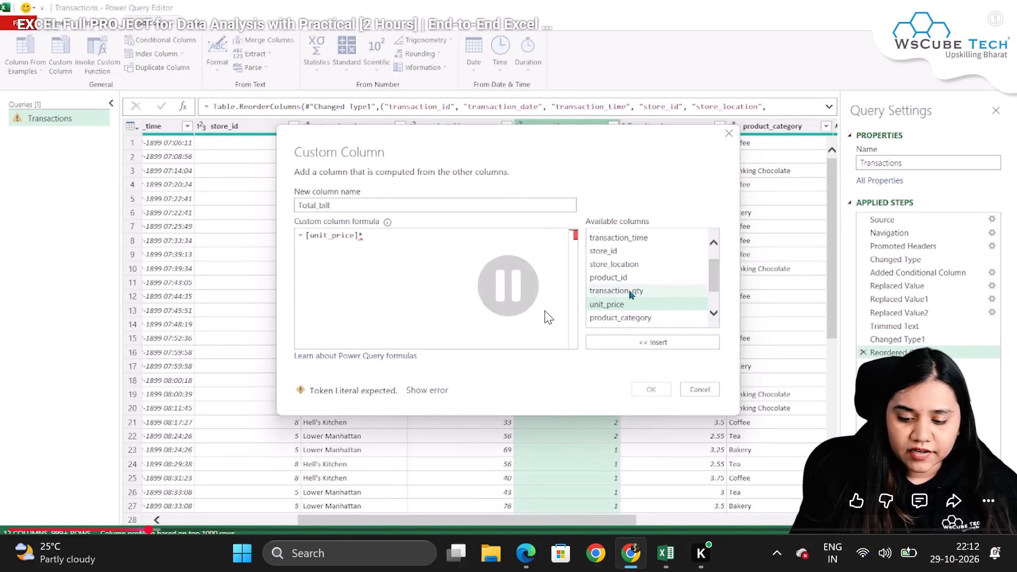
Switch to the Power Query Editor, start a new custom column on Transactions and clear its default name.
click(563, 110)
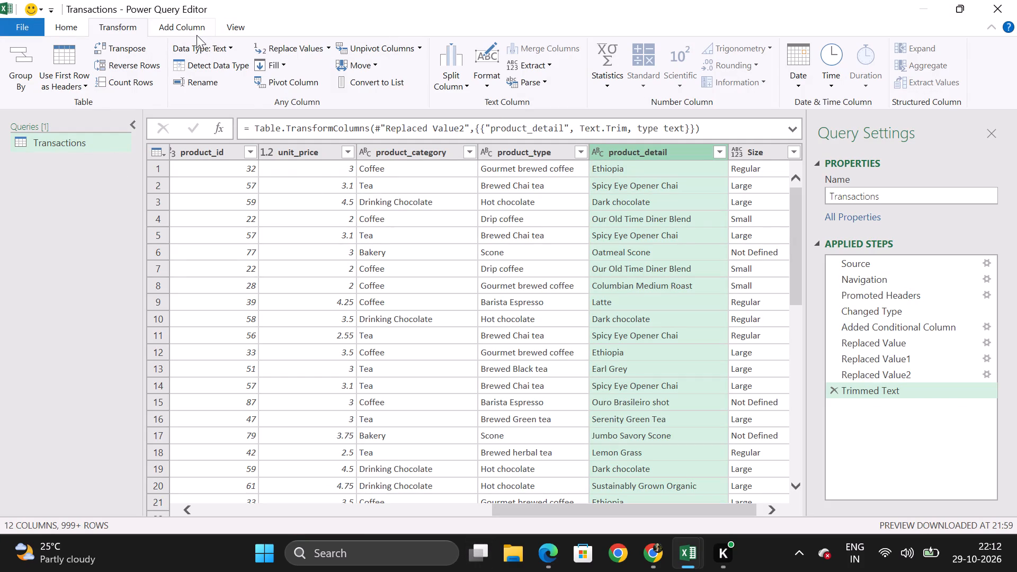
click(193, 31)
click(188, 24)
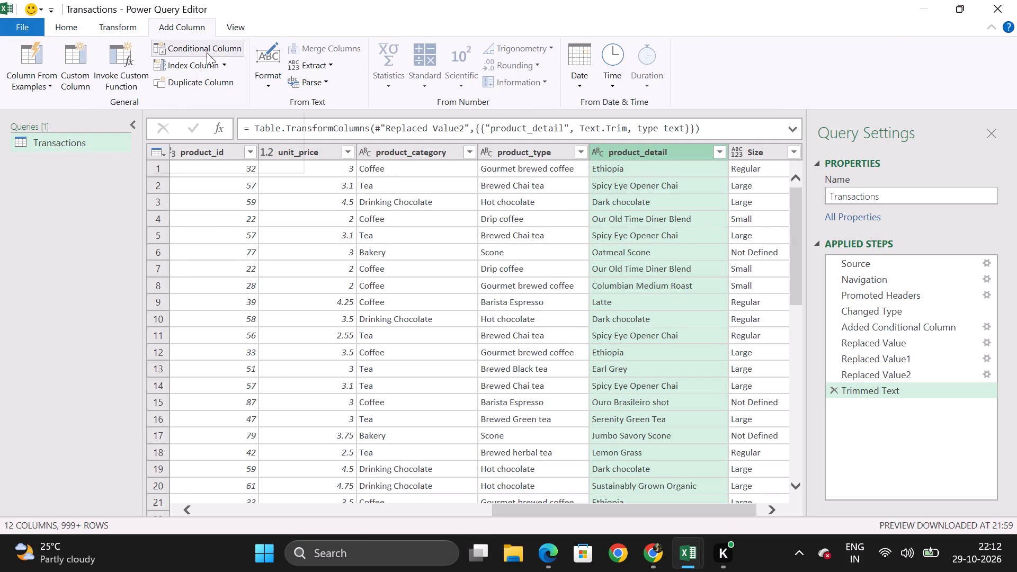
click(72, 63)
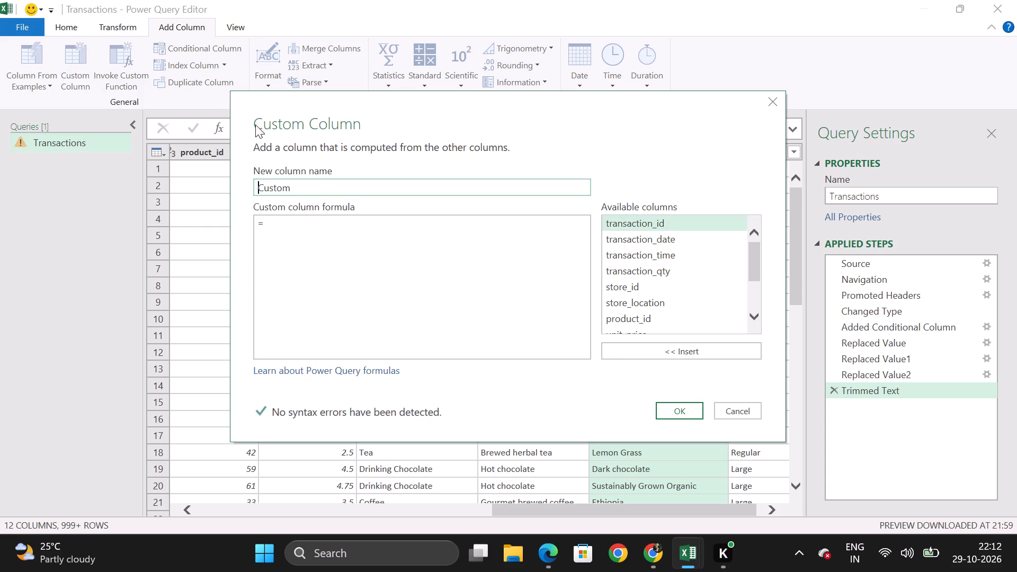
click(290, 183)
key(BackSpace)
key(BackSpace)
key(BackSpace)
key(BackSpace)
key(BackSpace)
key(BackSpace)
key(BackSpace)
key(BackSpace)
key(BackSpace)
key(BackSpace)
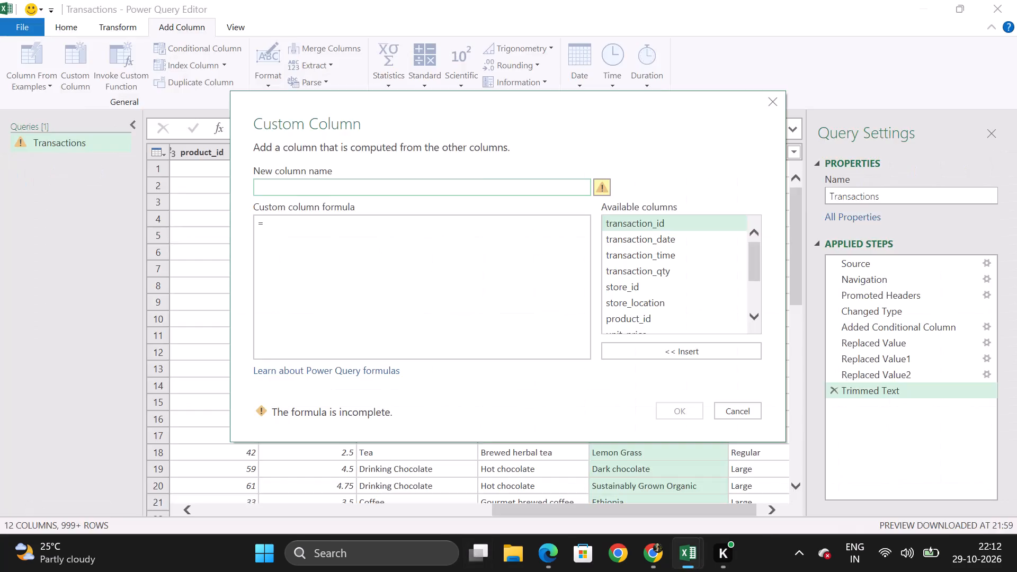
Switch to the tutorial video in Chrome and play a little further to check the custom column's name and formula.
click(559, 150)
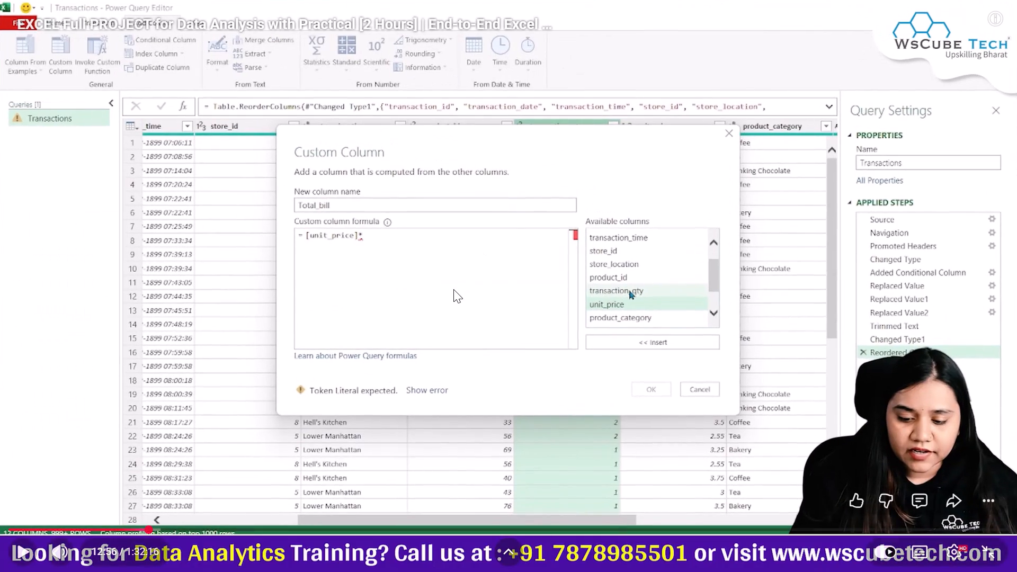
click(453, 289)
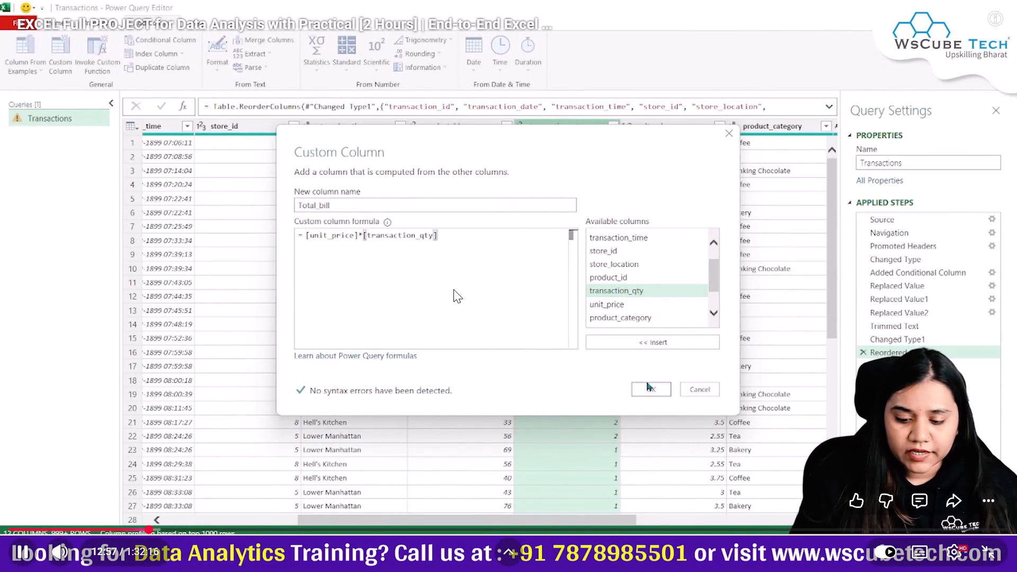
click(453, 289)
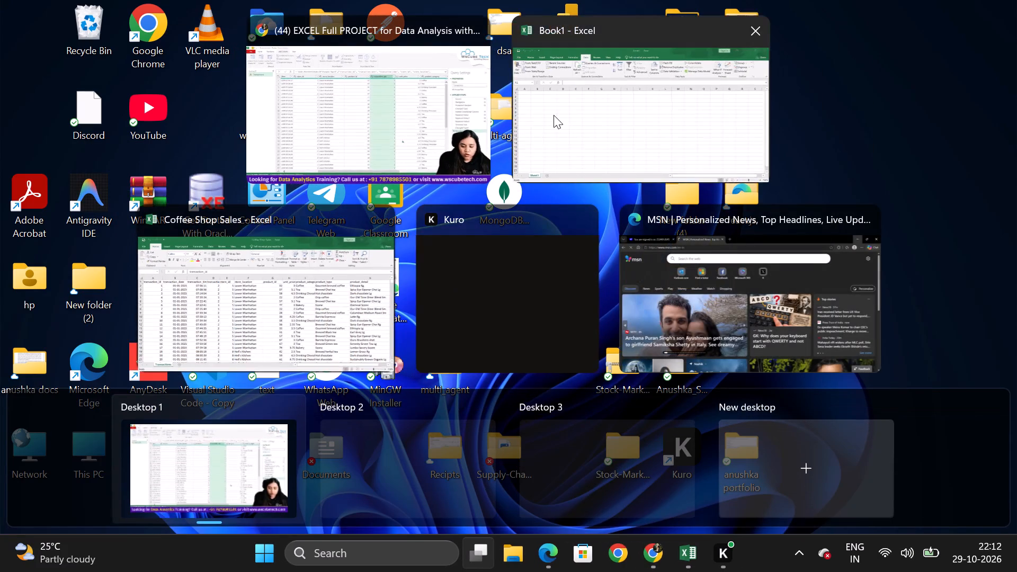
Switch back to the Power Query Editor, name the custom column Total_Bill and go to its formula.
click(554, 115)
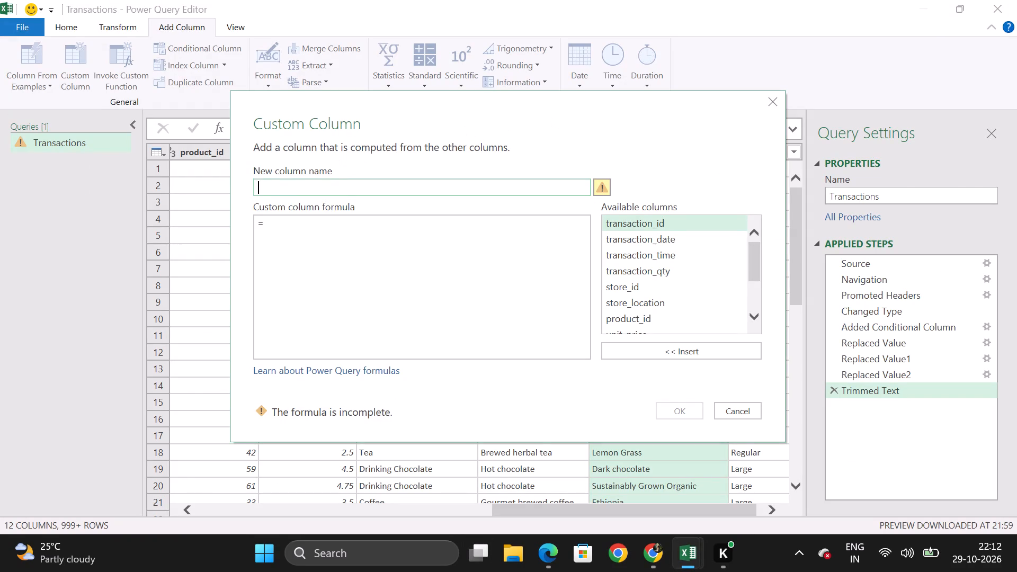
key(t)
key(BackSpace)
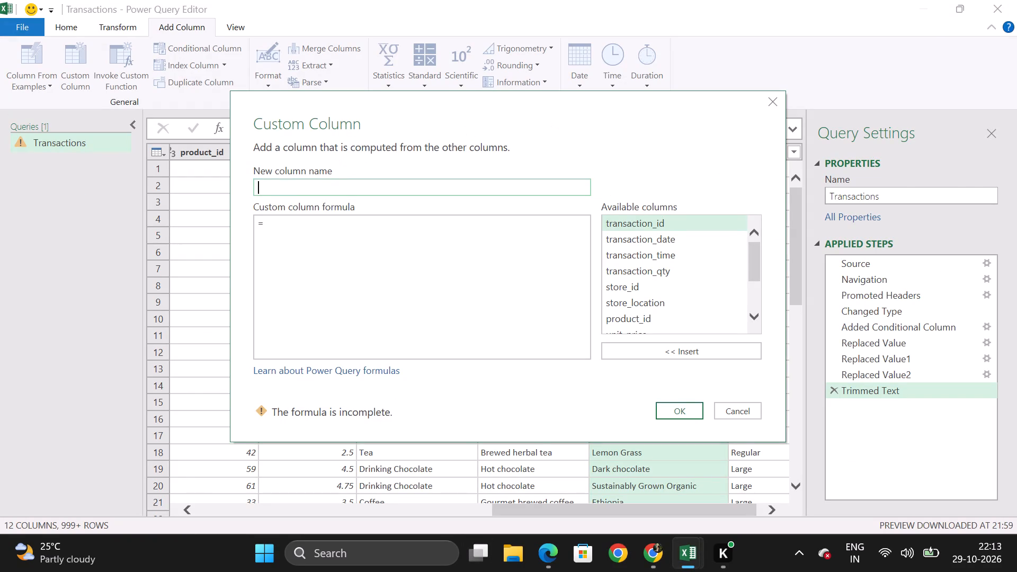
key(shift+t)
text(ota)
key(l)
key(shift+underscore)
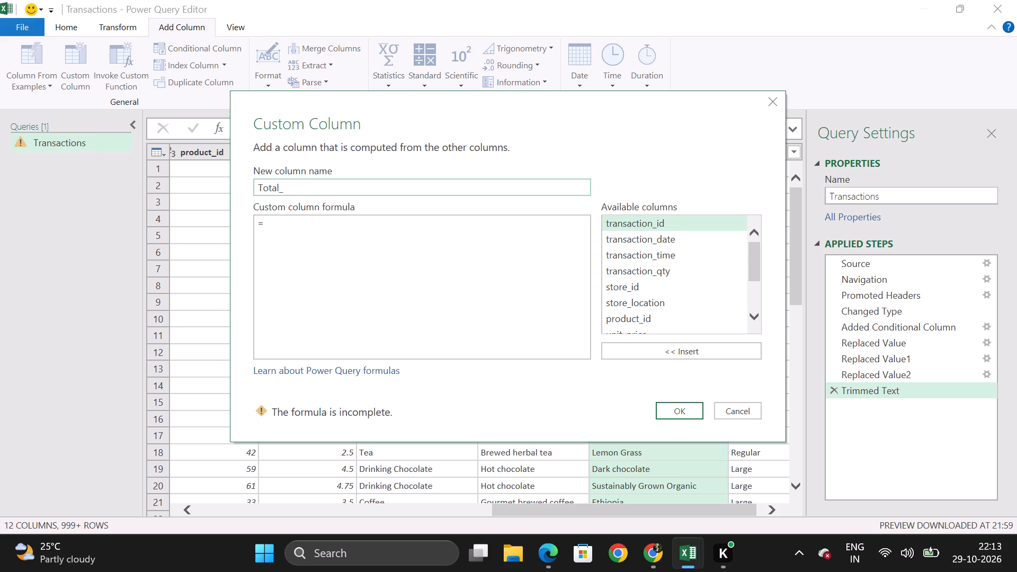
text(Bill)
click(314, 225)
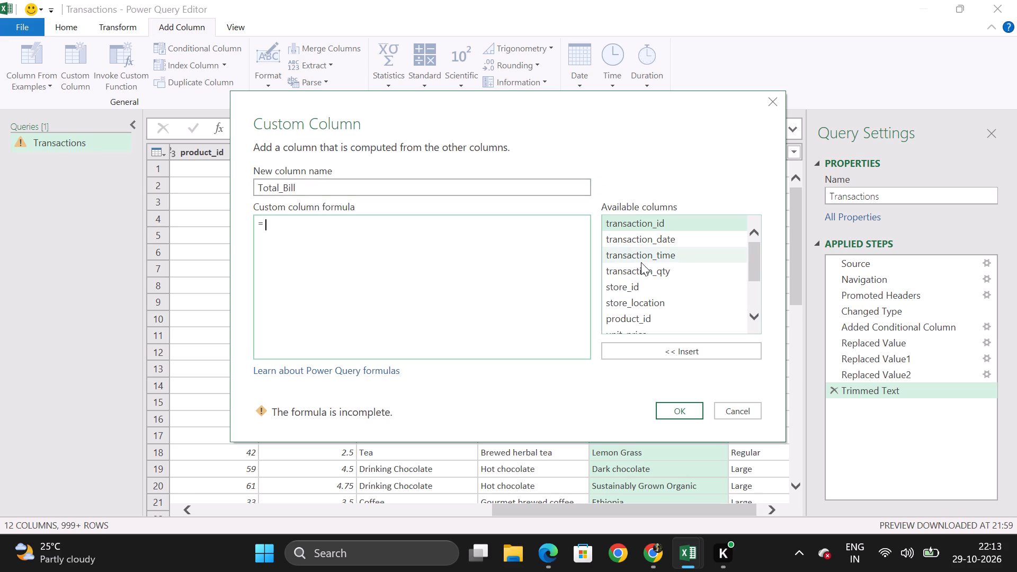
scroll(641, 262, down, 4)
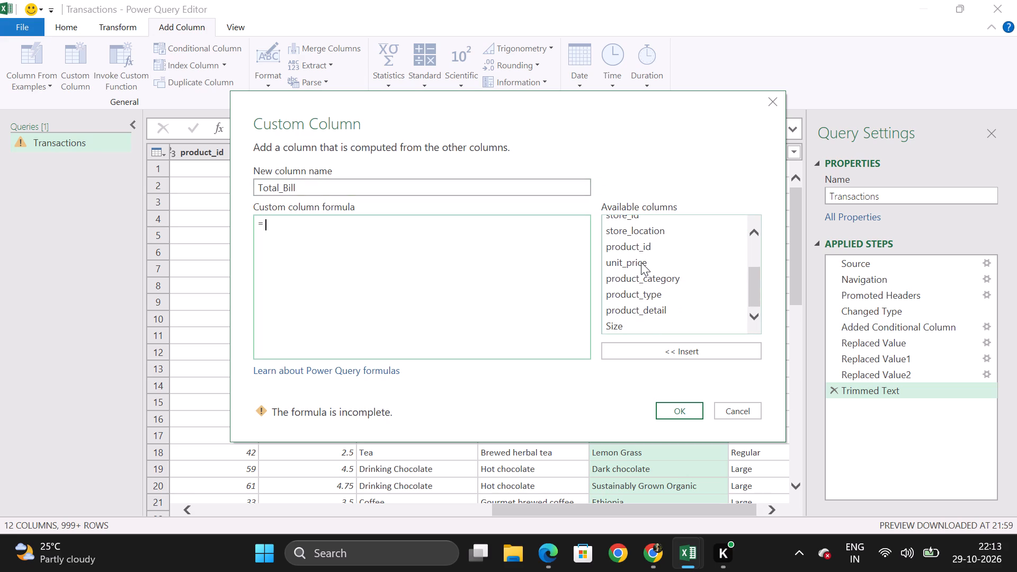
Switch to the tutorial video in Chrome, rewind to the Total_bill formula and pause after rewatching it.
click(592, 114)
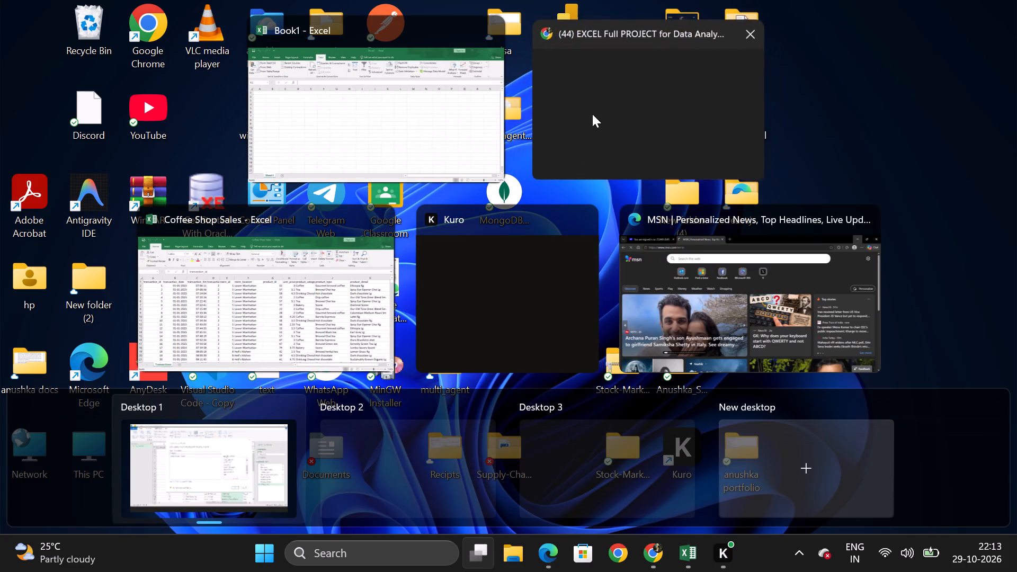
click(477, 213)
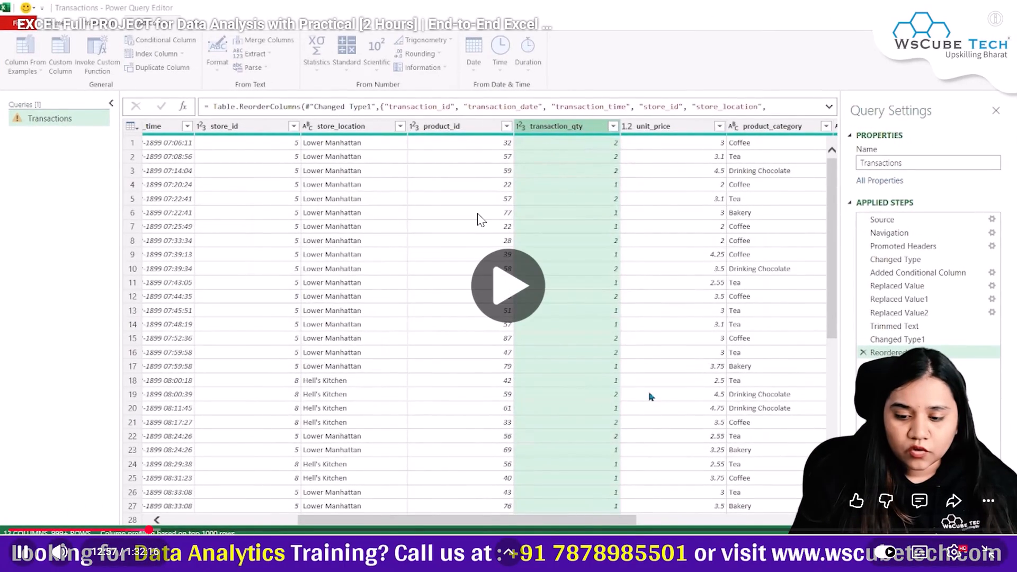
key(Left)
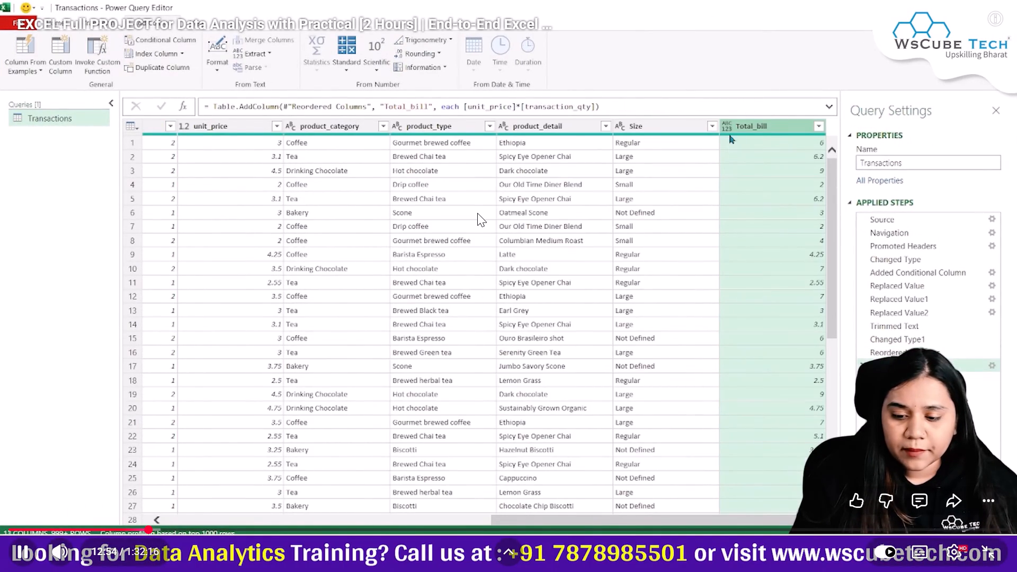
key(Left)
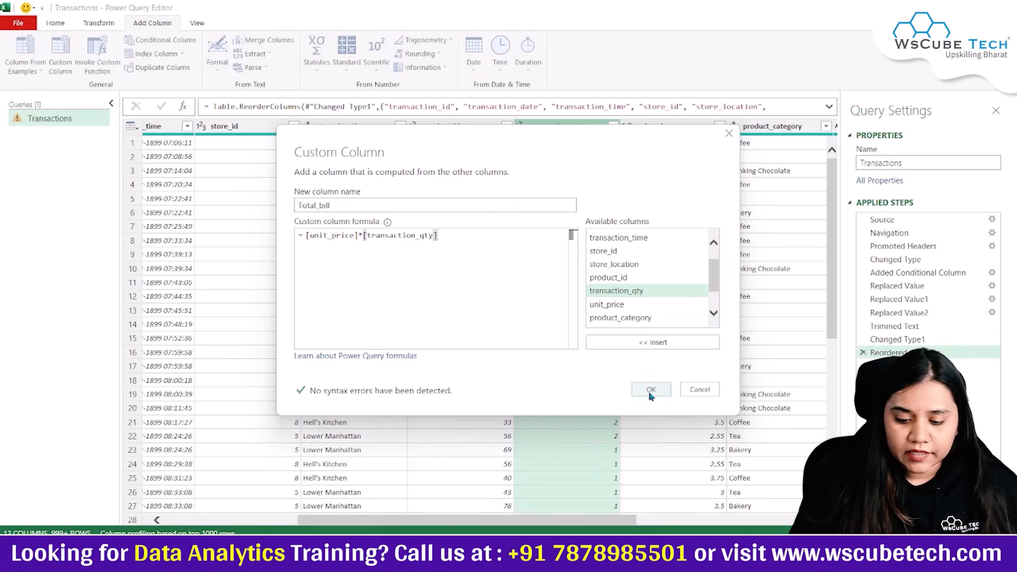
key(space)
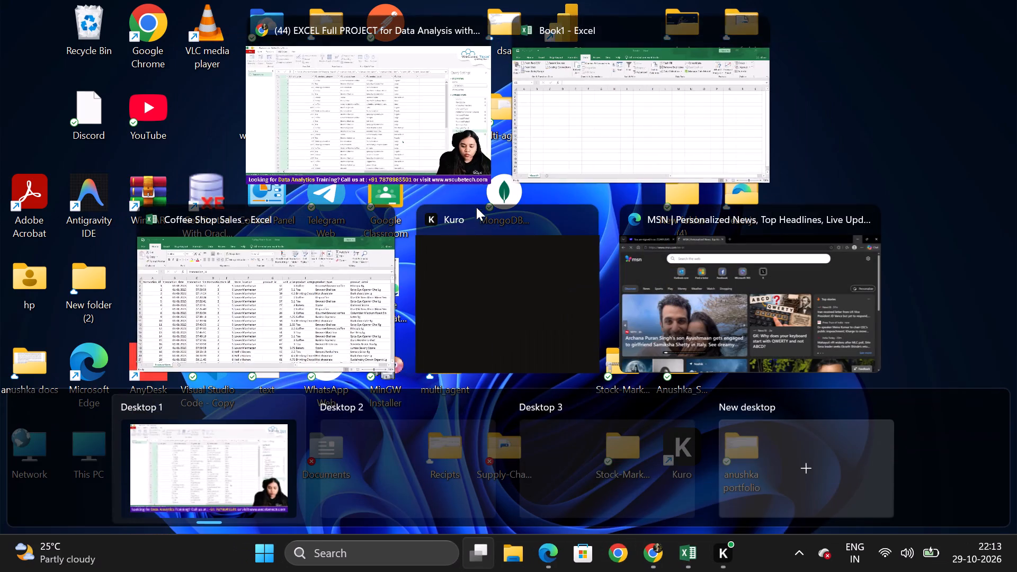
Switch back to the Power Query Editor and add the Total_Bill custom column with the formula [unit_price]*[transaction_qty].
click(617, 102)
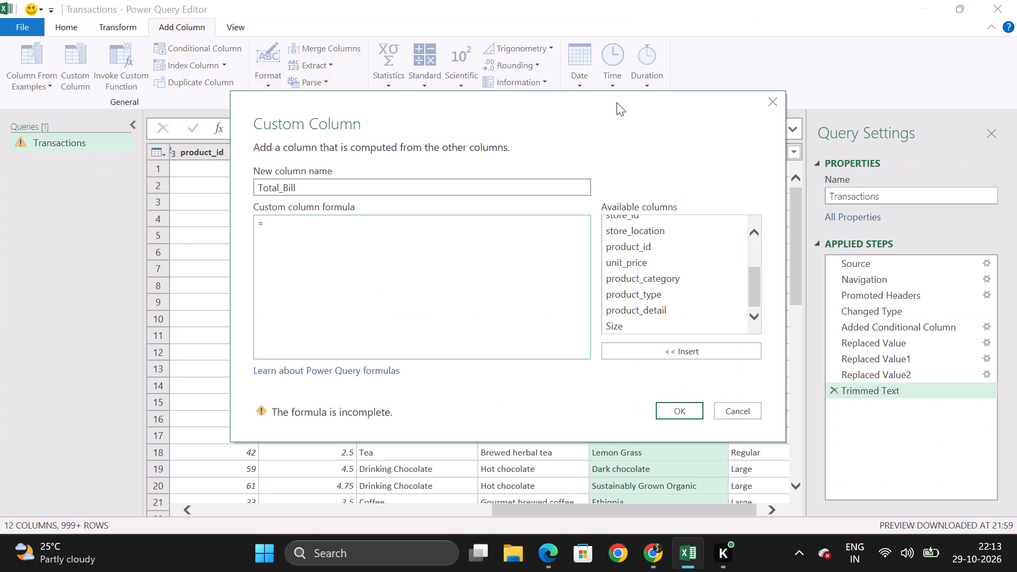
scroll(639, 291, up, 1)
click(639, 291)
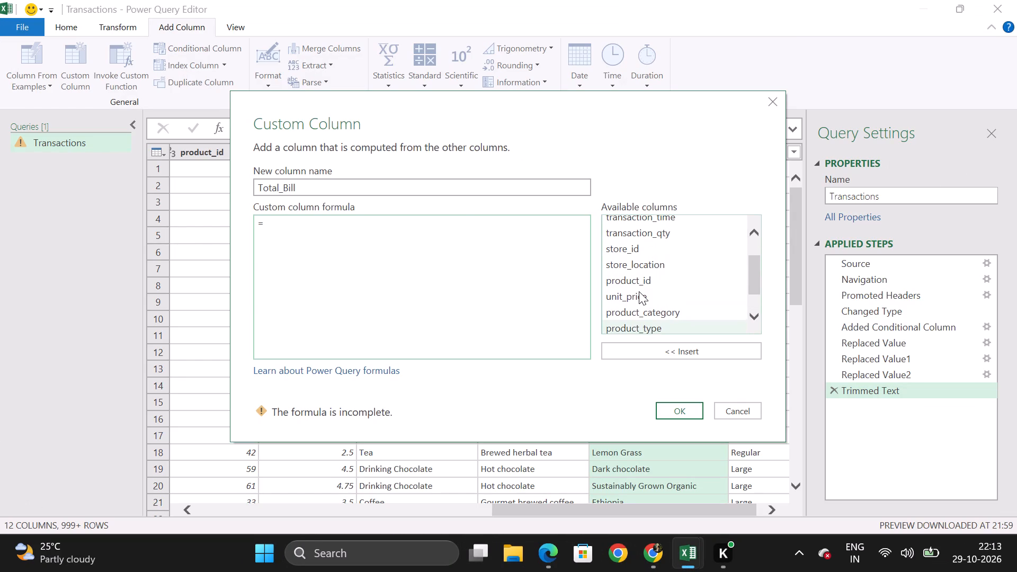
click(639, 291)
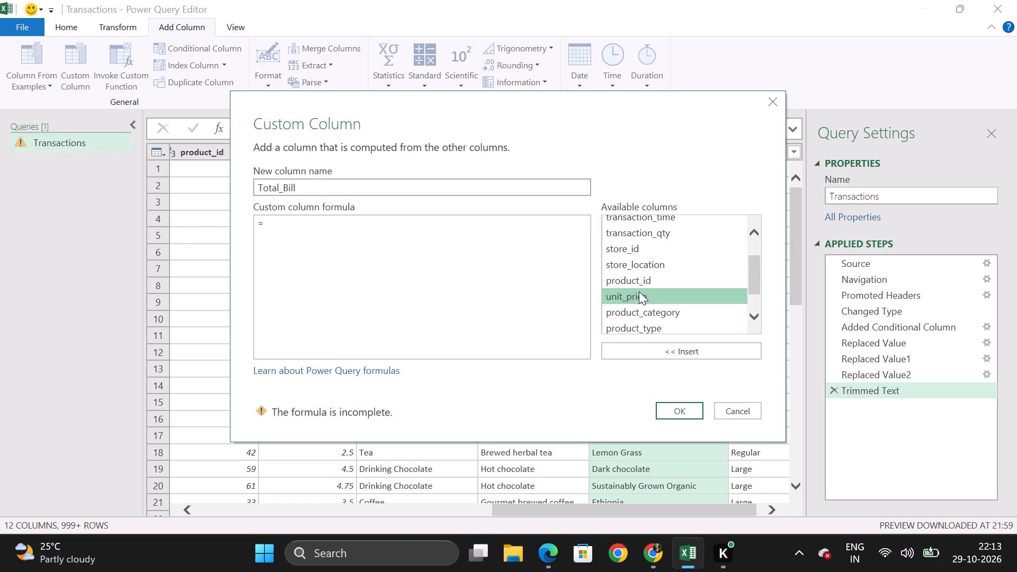
click(284, 228)
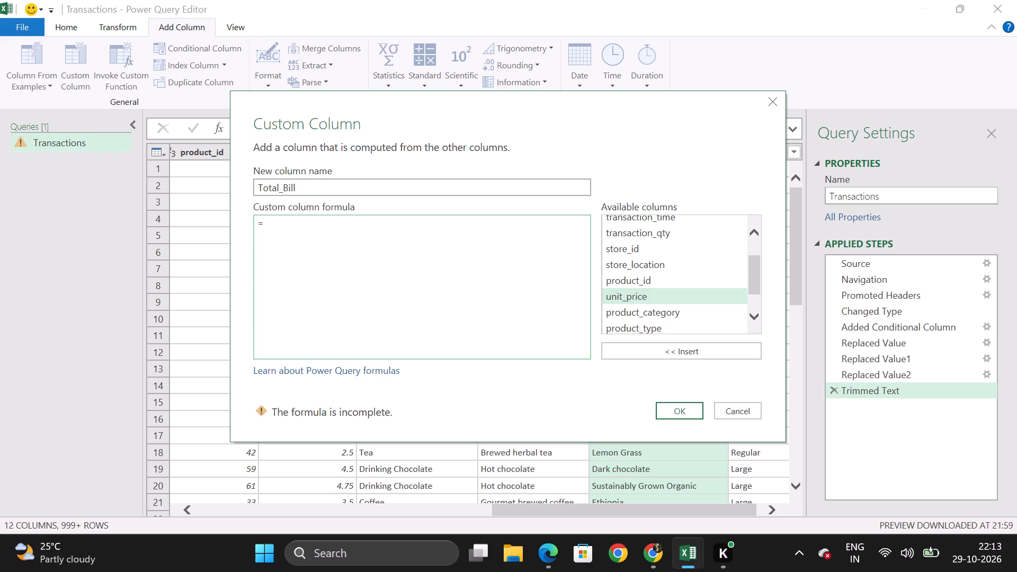
click(646, 299)
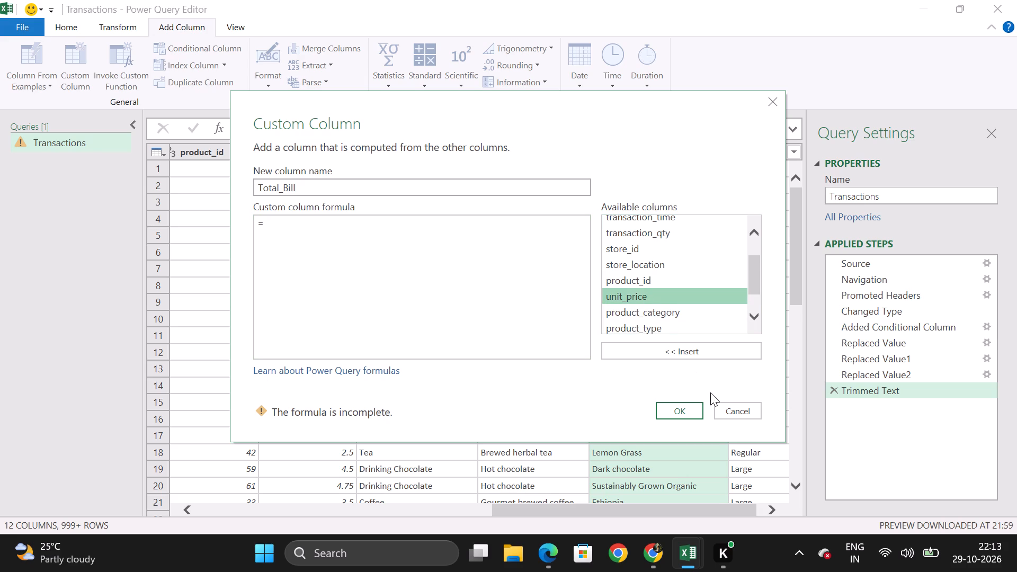
click(683, 351)
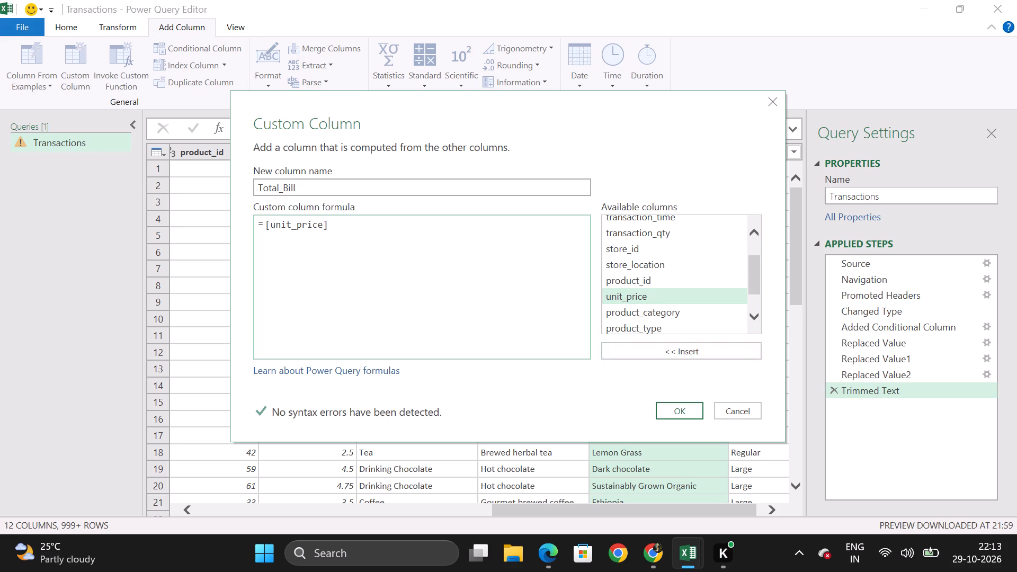
key(shift+asterisk)
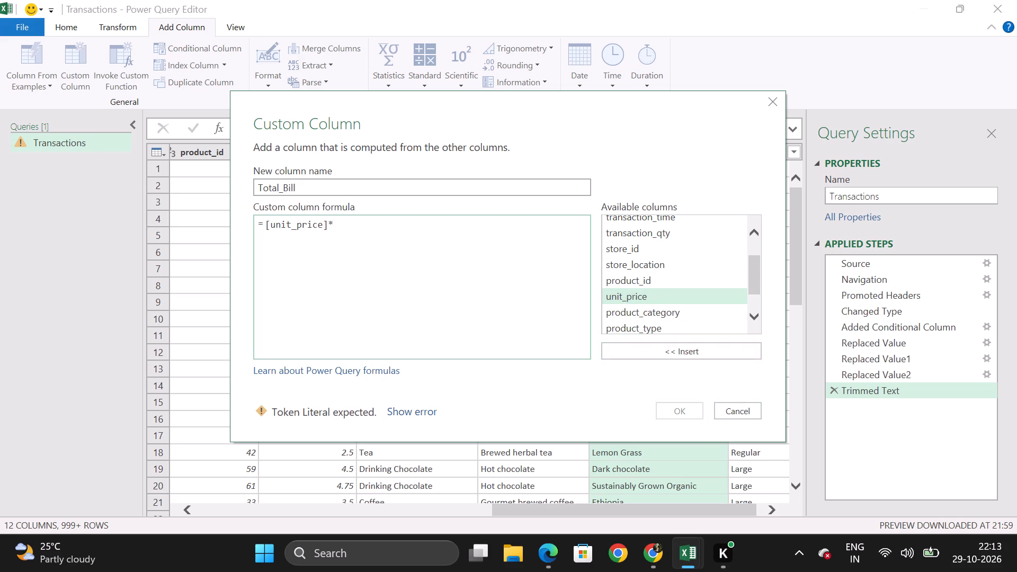
scroll(634, 262, up, 1)
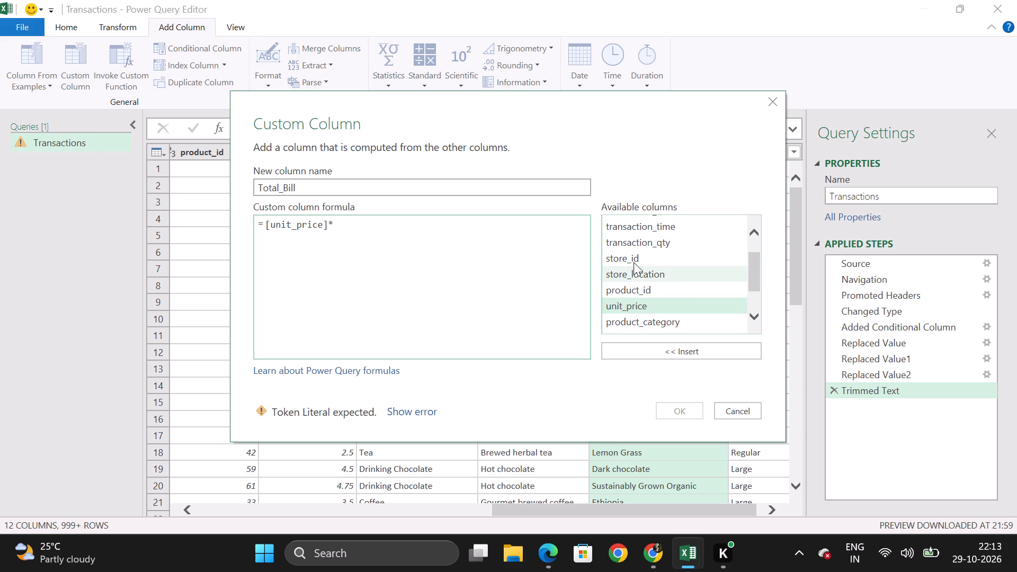
click(629, 246)
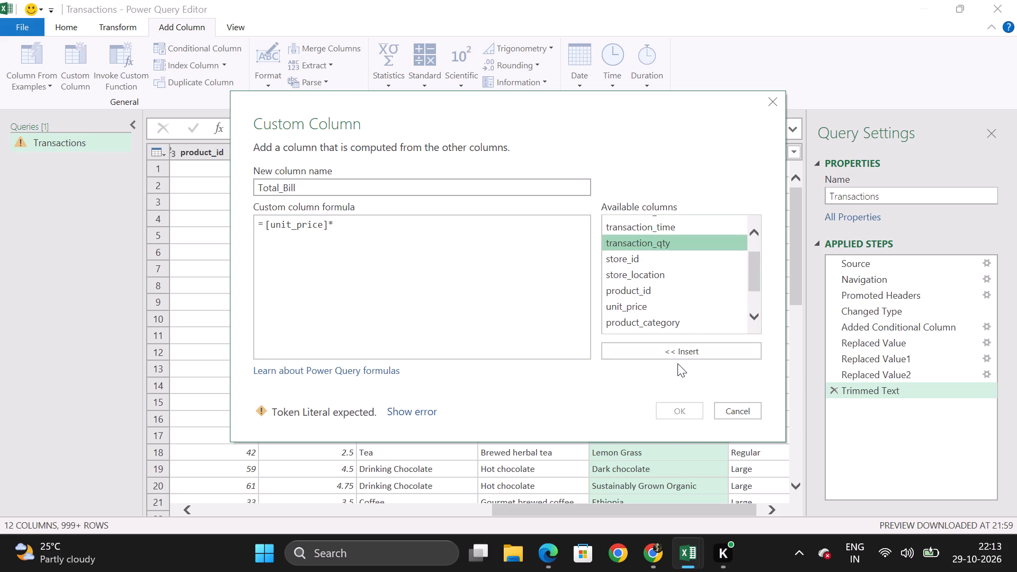
click(675, 353)
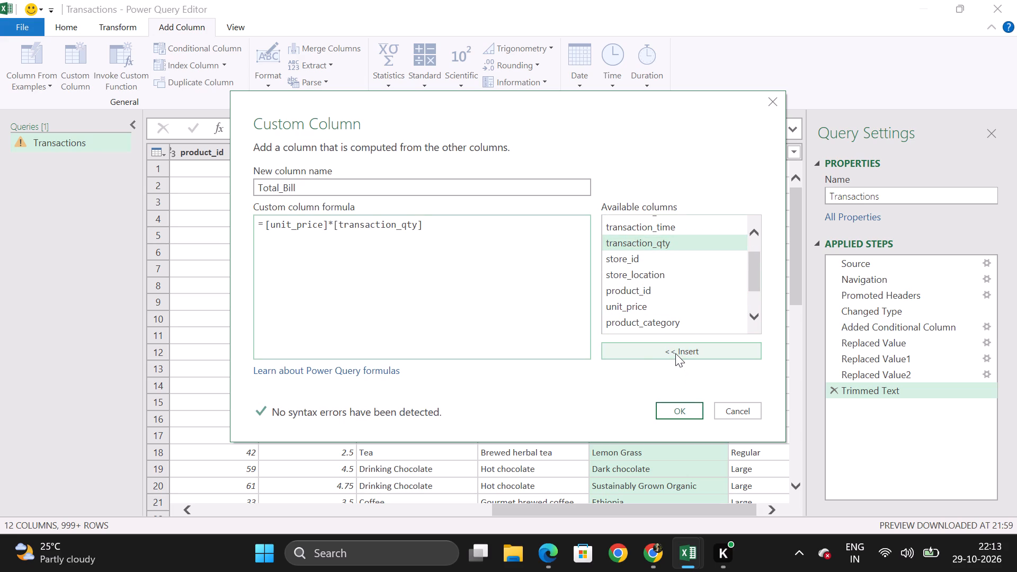
scroll(522, 324, right, 1)
click(683, 412)
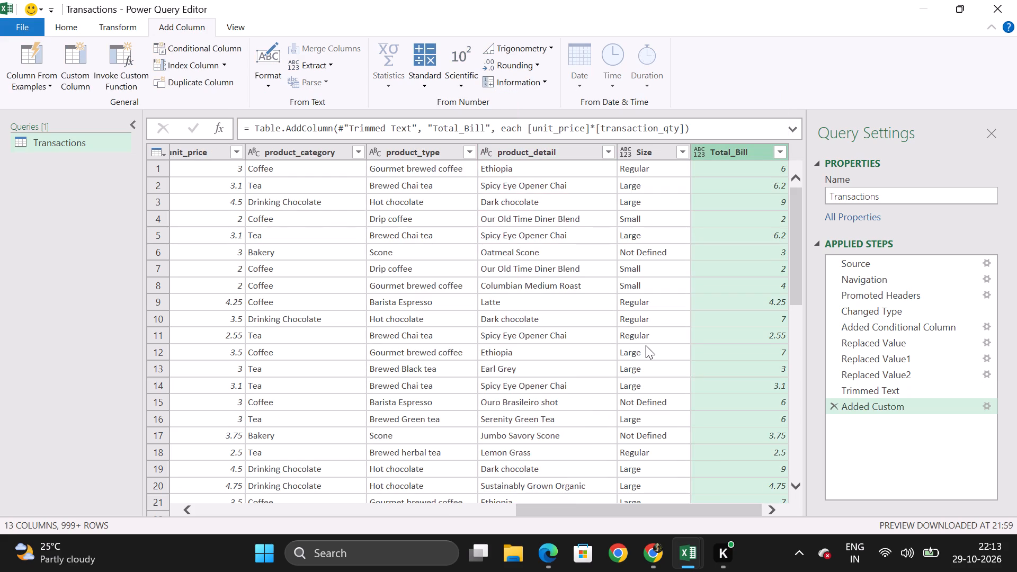
Look over the new Total_Bill column, switch to the tutorial video in Chrome and play through the column's data type change before pausing.
scroll(646, 345, up, 1)
scroll(646, 345, left, 2)
scroll(646, 345, down, 1)
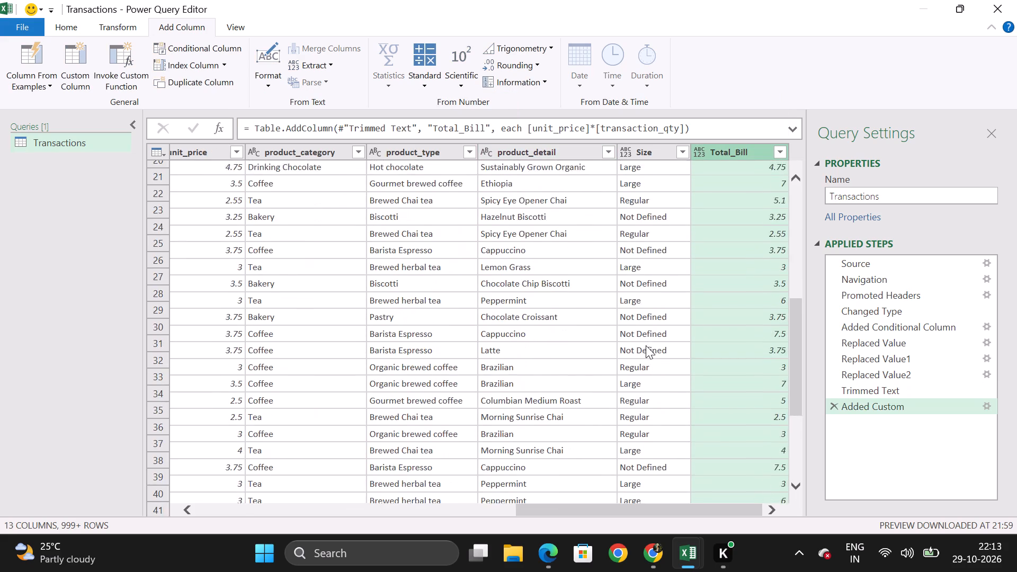
scroll(646, 345, up, 1)
click(584, 110)
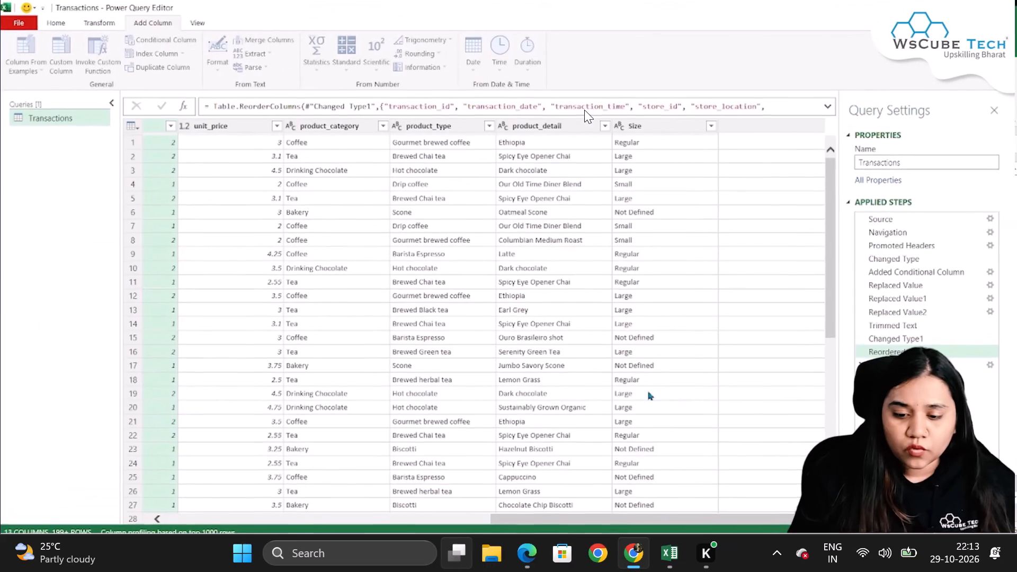
click(513, 251)
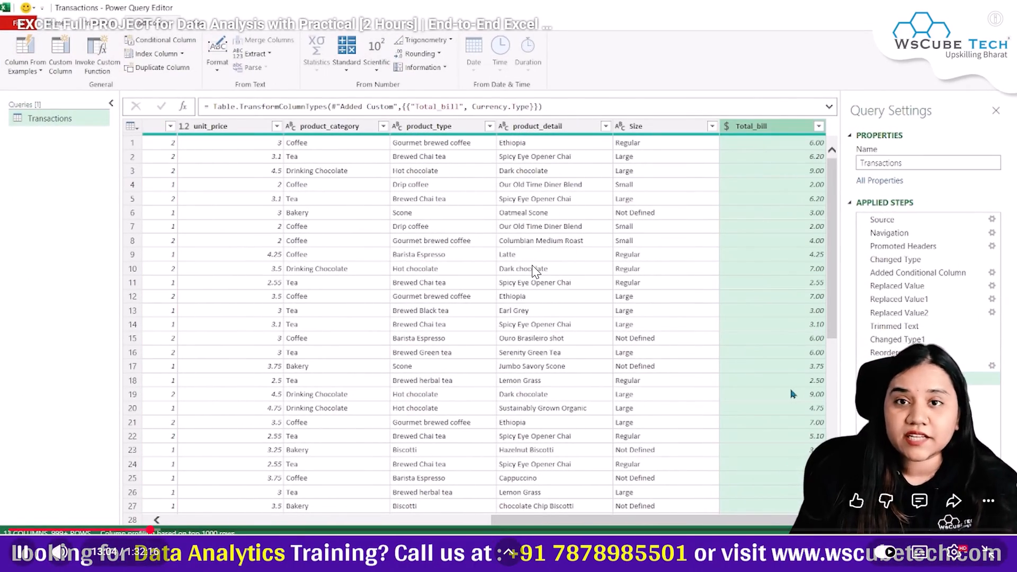
click(532, 265)
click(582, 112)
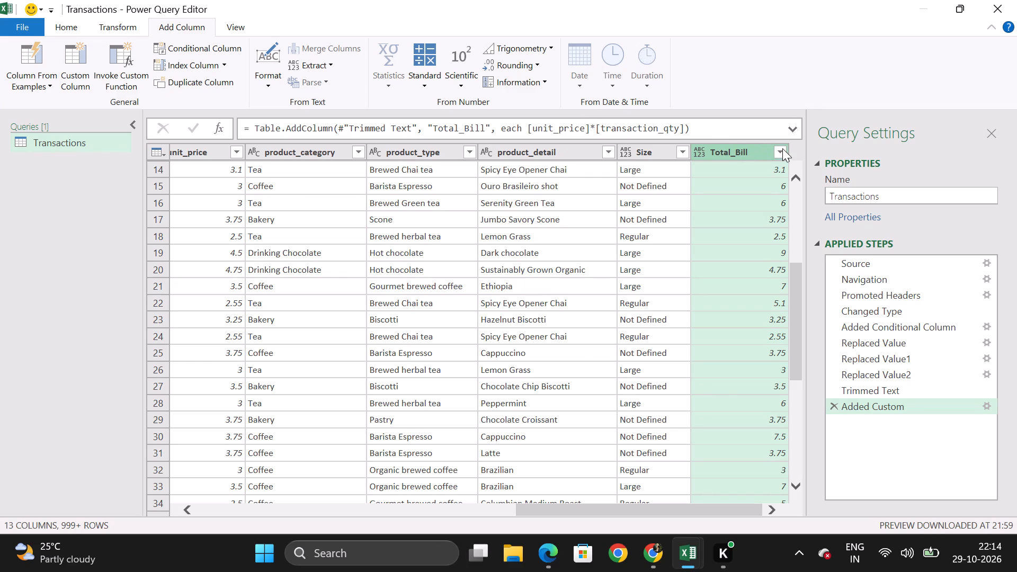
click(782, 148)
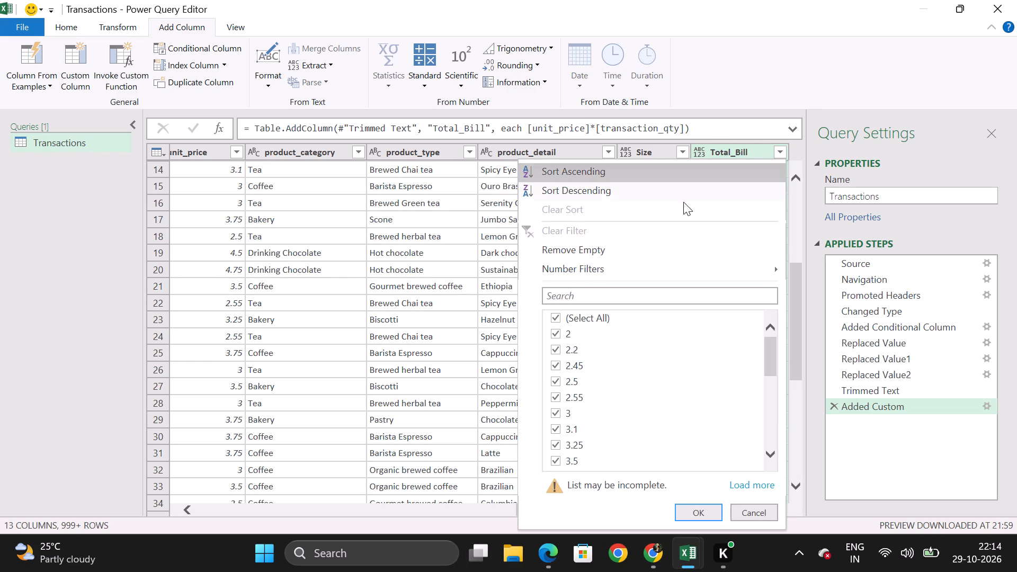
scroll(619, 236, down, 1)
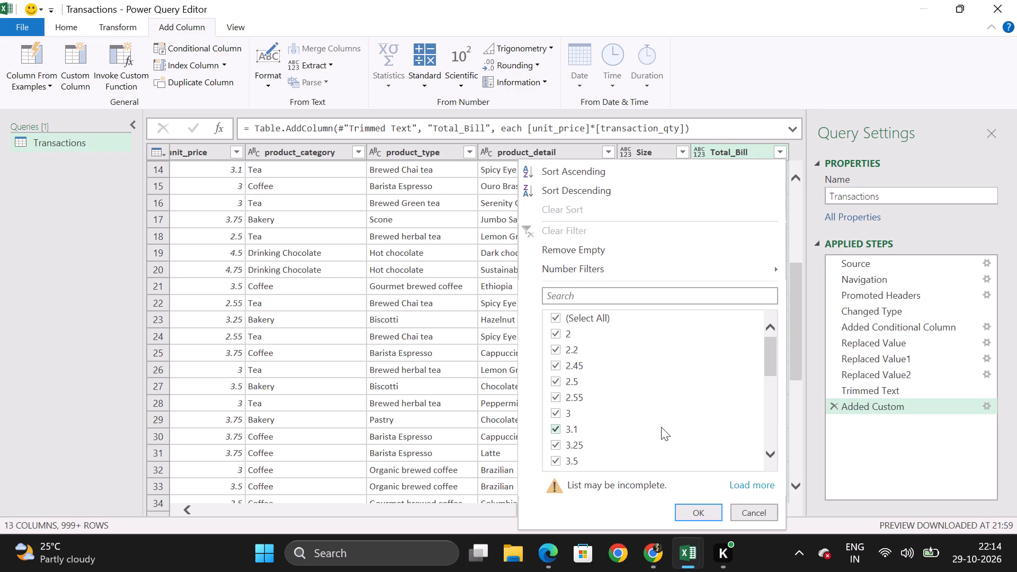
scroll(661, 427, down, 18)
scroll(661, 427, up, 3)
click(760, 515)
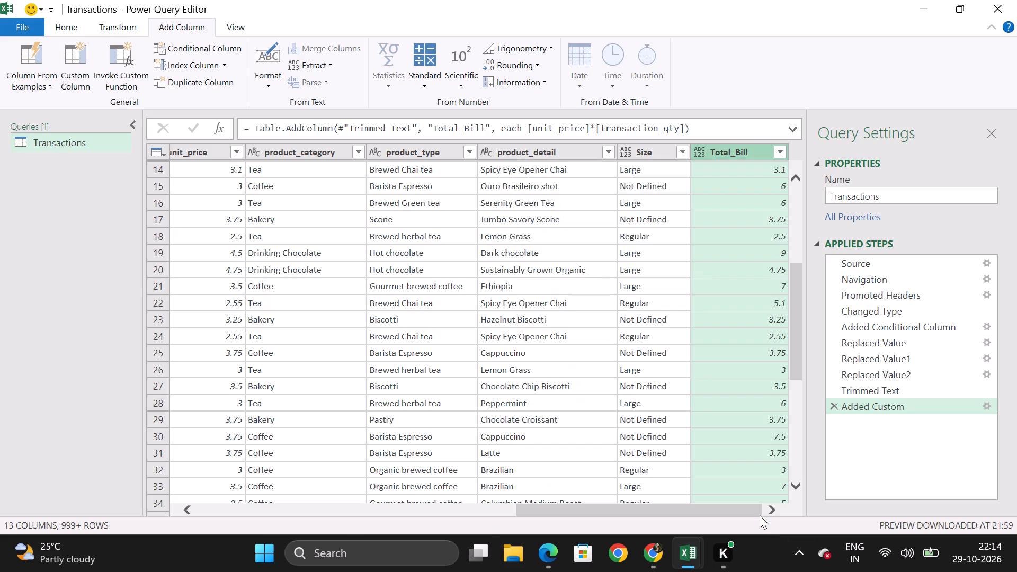
Switch to the tutorial video in Chrome, rewind to the Total_bill data type selection and pause after rewatching it.
scroll(760, 515, down, 1)
click(639, 175)
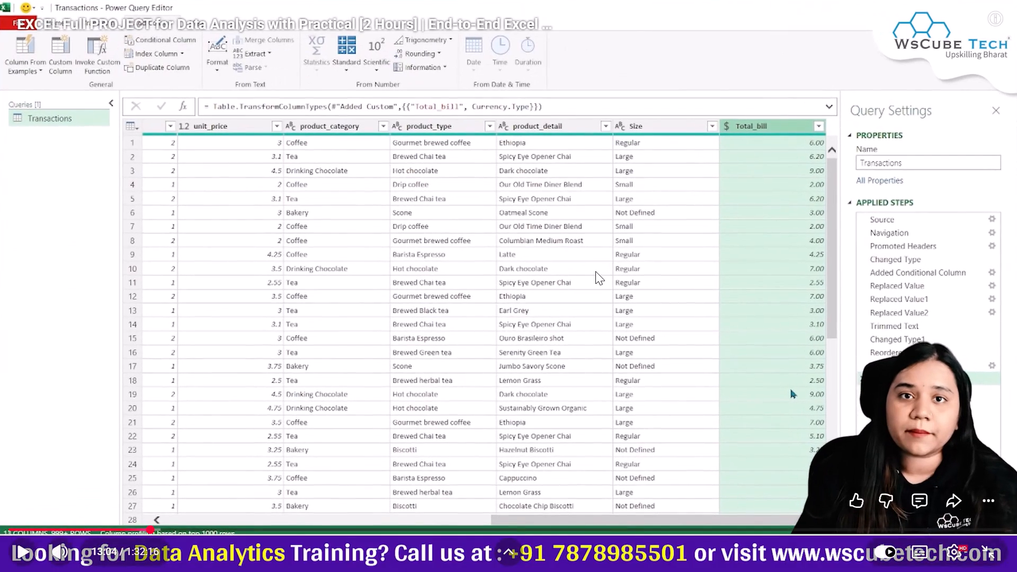
click(595, 271)
key(Left)
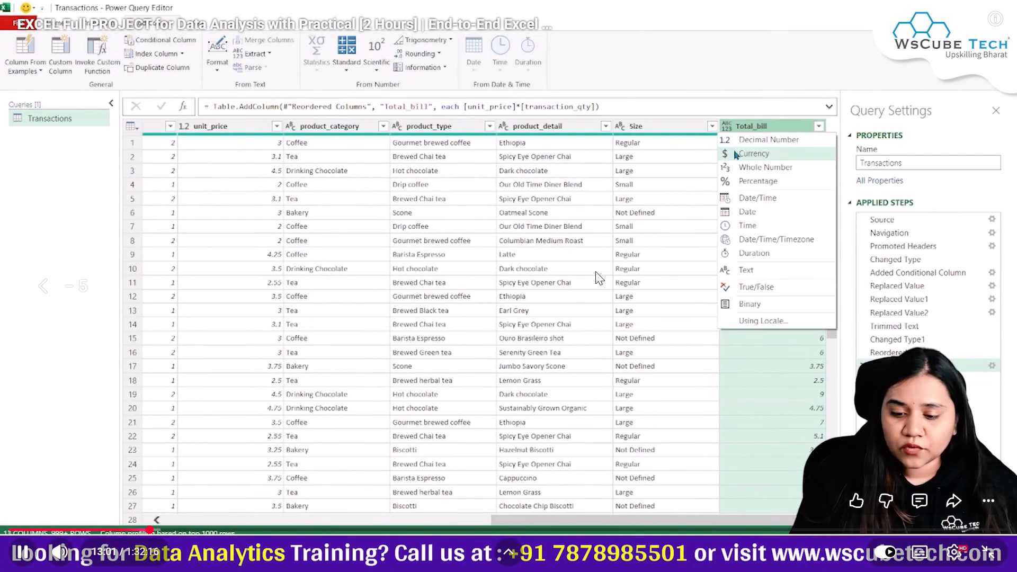
key(Left)
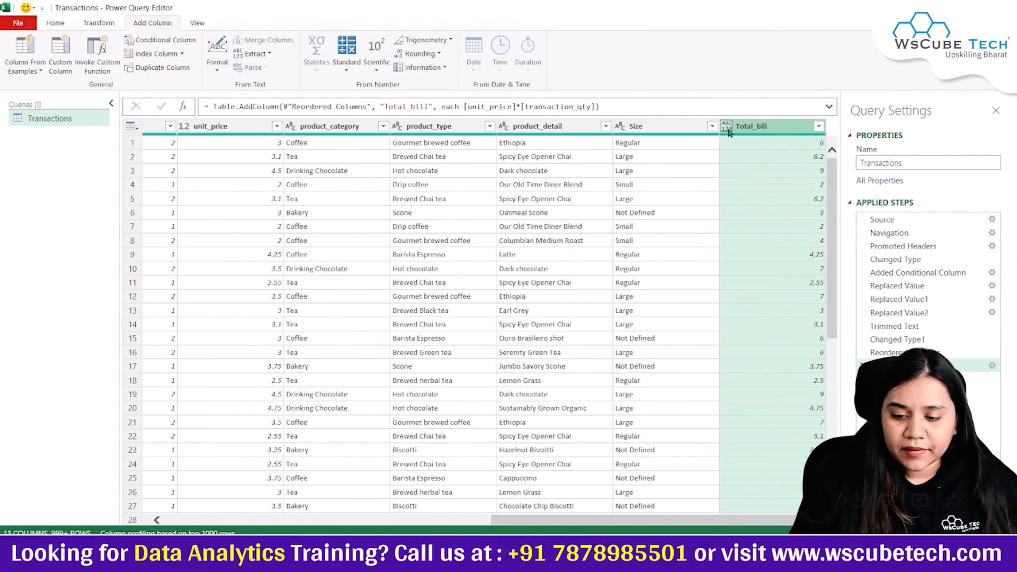
key(space)
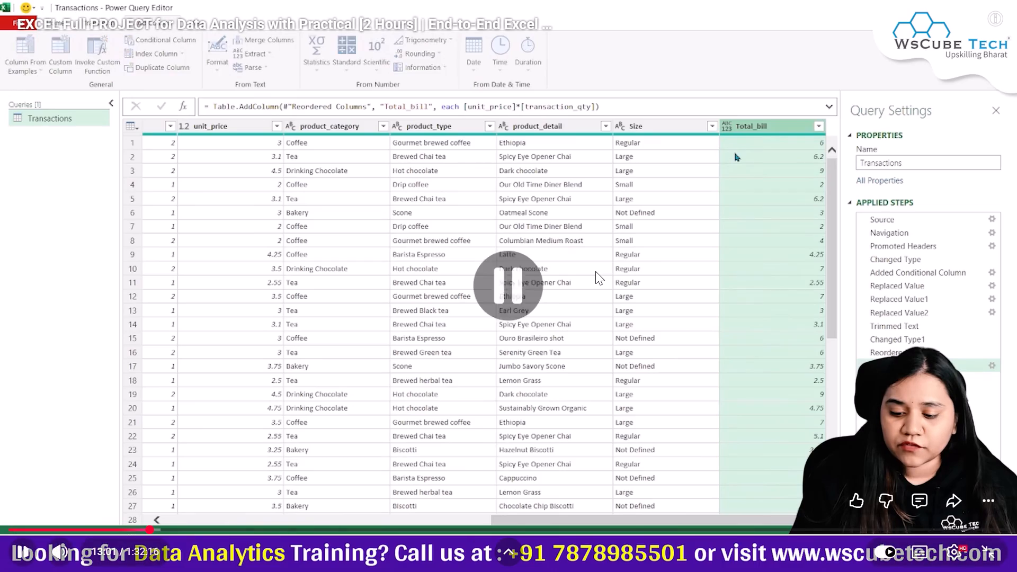
Switch to the Power Query Editor, set the Total_Bill column's data type to Currency and check its values.
click(611, 97)
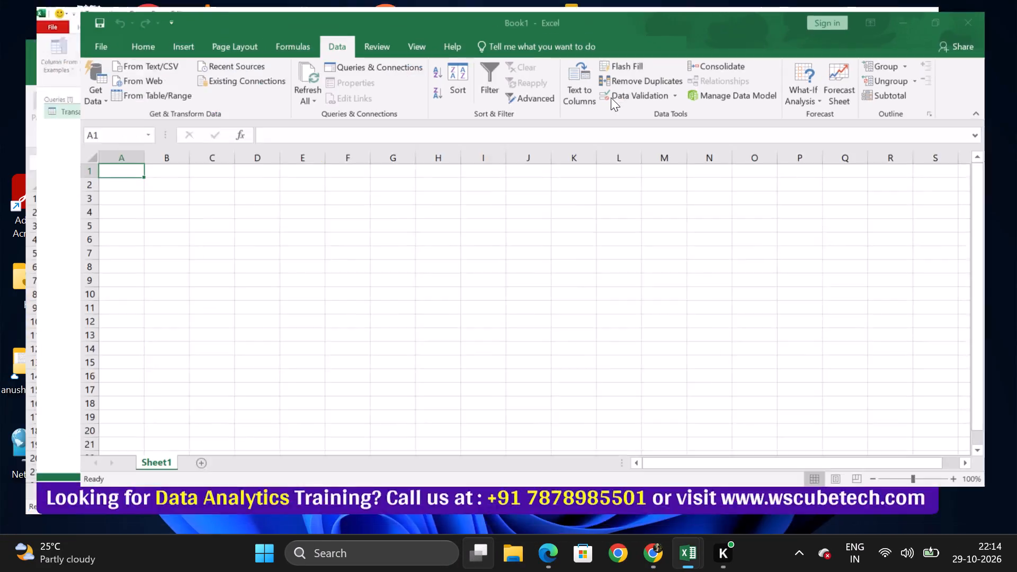
click(699, 152)
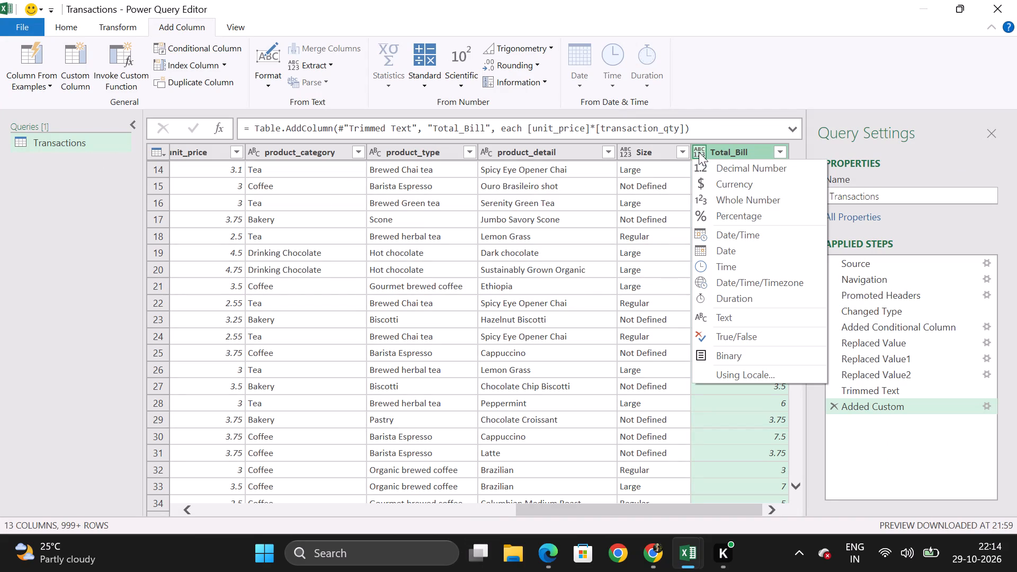
click(727, 185)
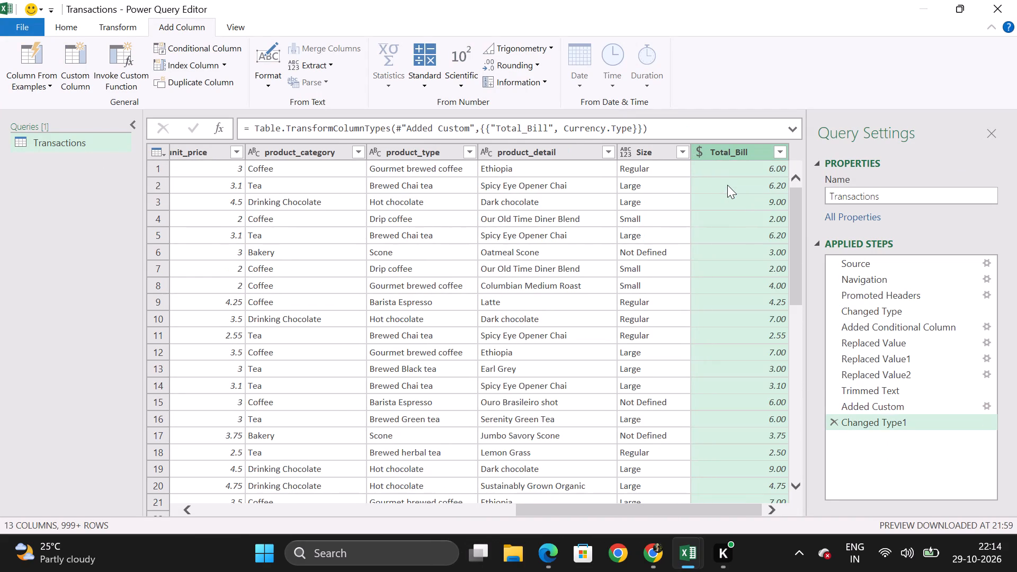
scroll(754, 251, down, 4)
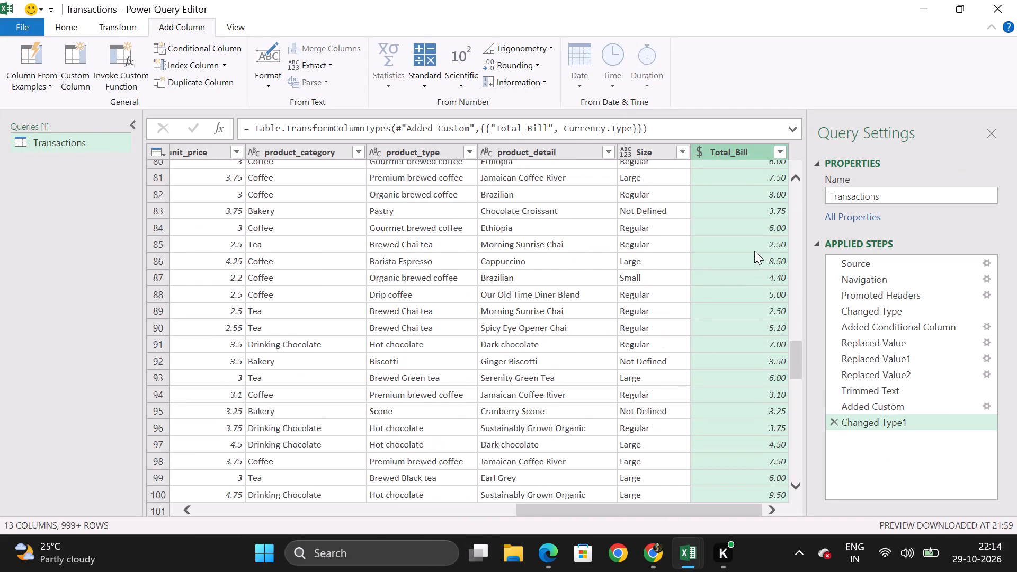
scroll(754, 251, down, 4)
scroll(754, 251, up, 13)
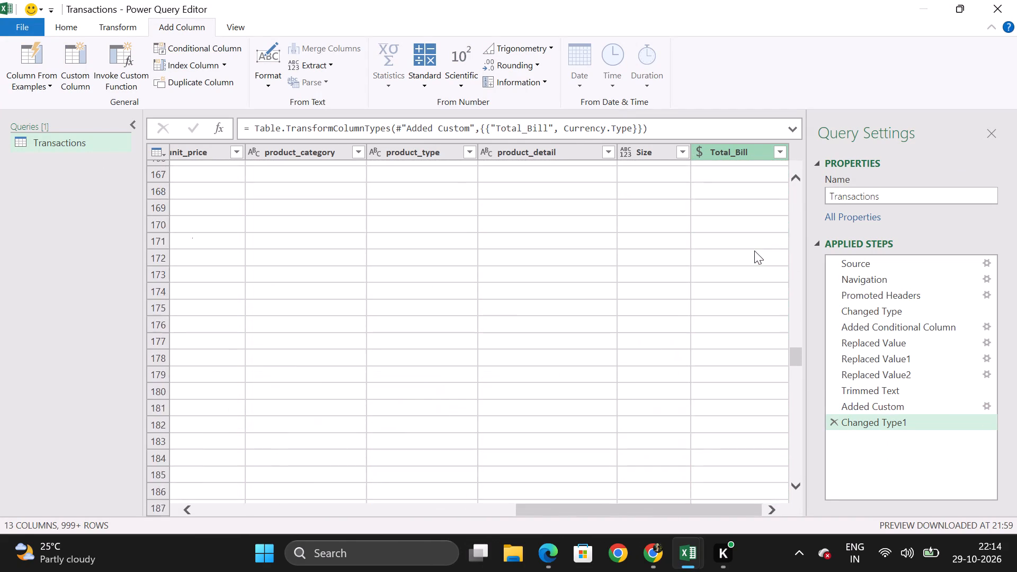
scroll(754, 251, up, 11)
scroll(754, 251, left, 2)
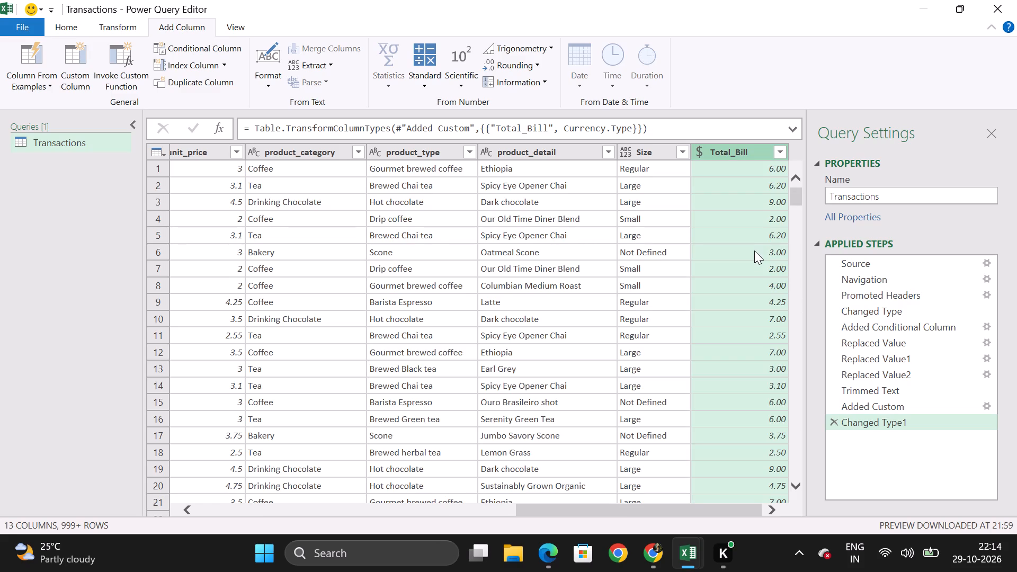
Switch to the tutorial video in Chrome and resume playing it past the Total_bill data type change.
click(661, 102)
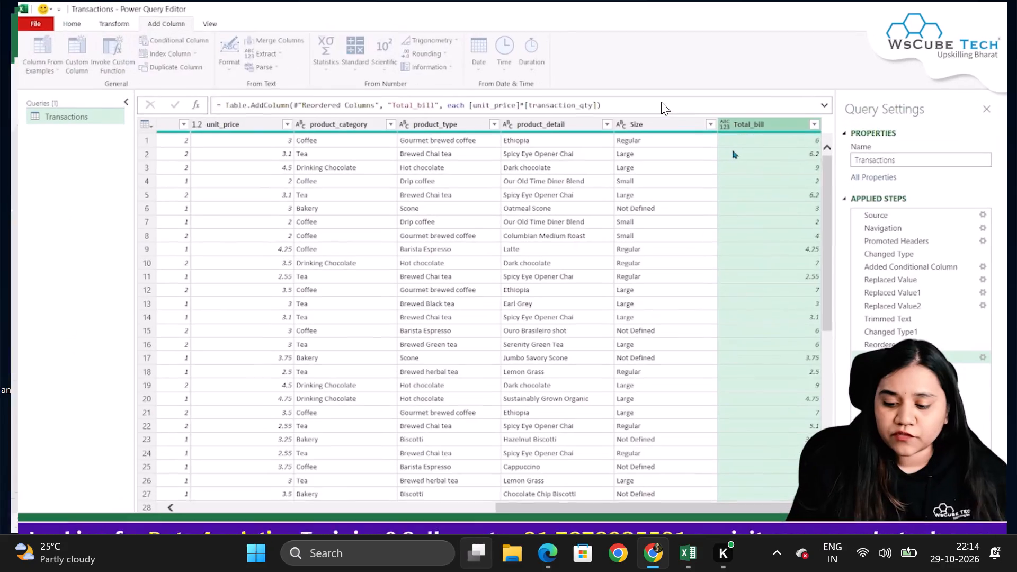
click(574, 294)
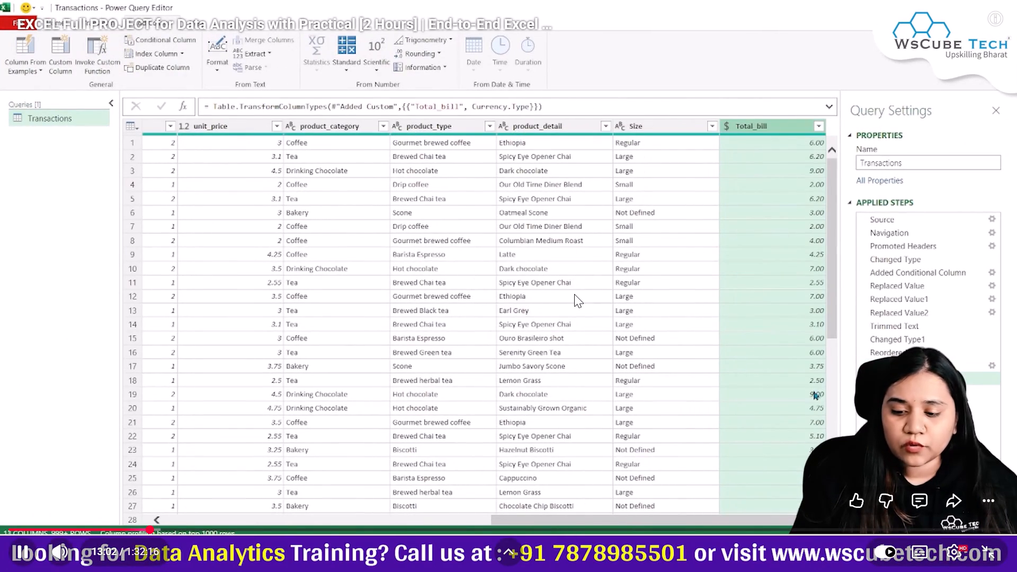